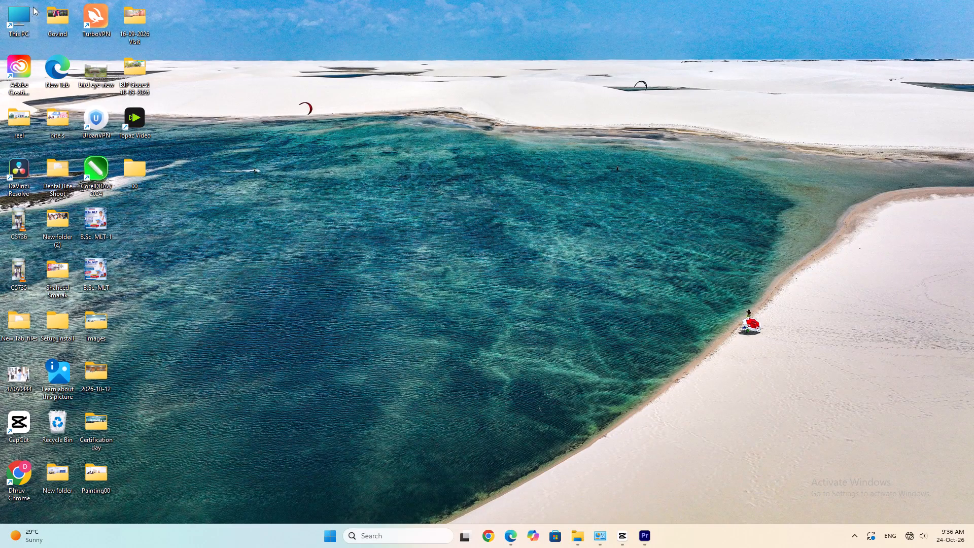
Switch to Premiere Pro and review the footage of the 4.mp4 and reel 1.mp4 clips in Sequence 01.
double_click(13, 15)
left_click(683, 468)
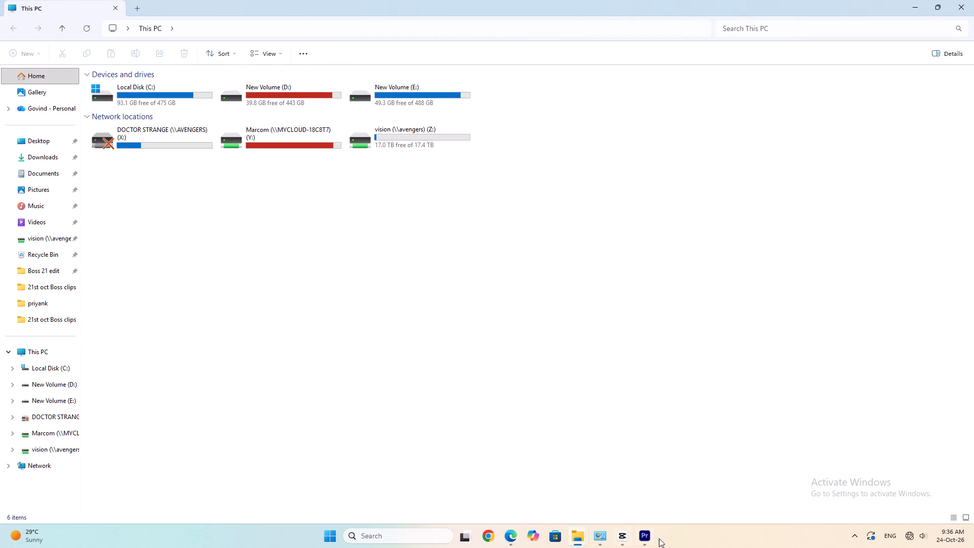
left_click(642, 538)
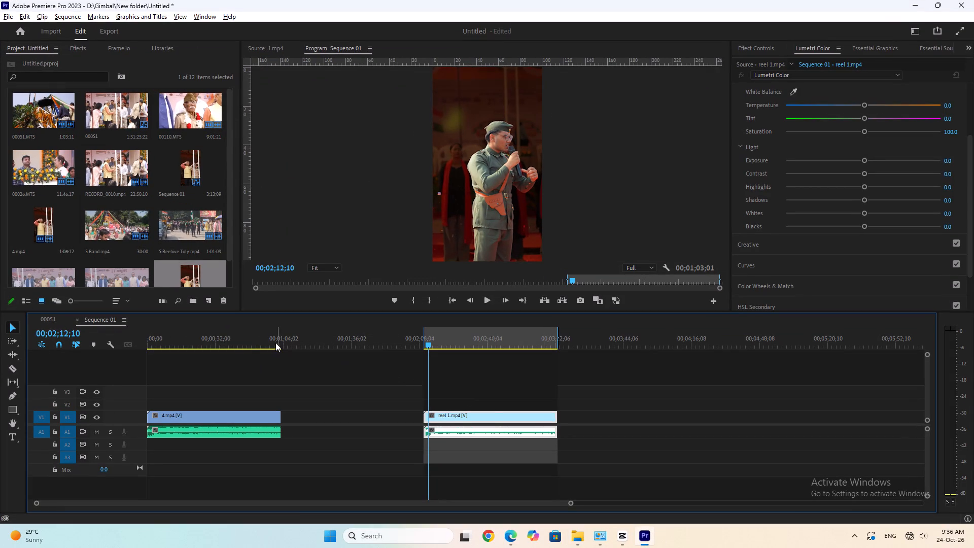
left_click_drag(248, 340, 88, 387)
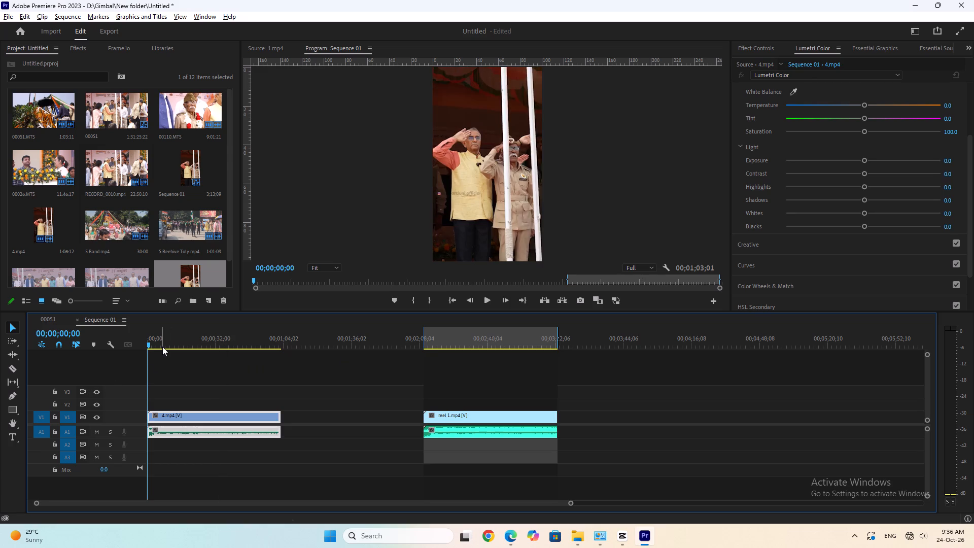
left_click_drag(162, 347, 492, 374)
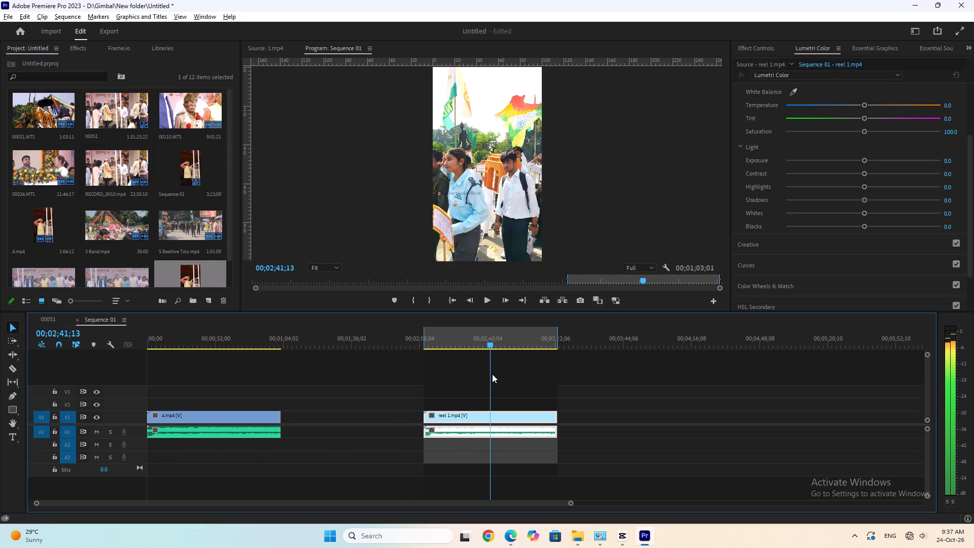
left_click_drag(492, 374, 535, 383)
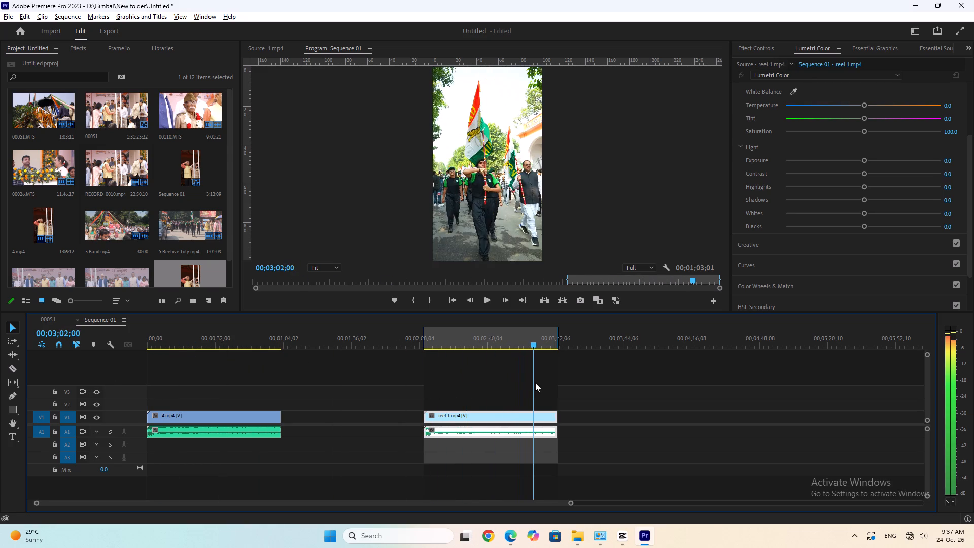
left_click_drag(535, 383, 530, 405)
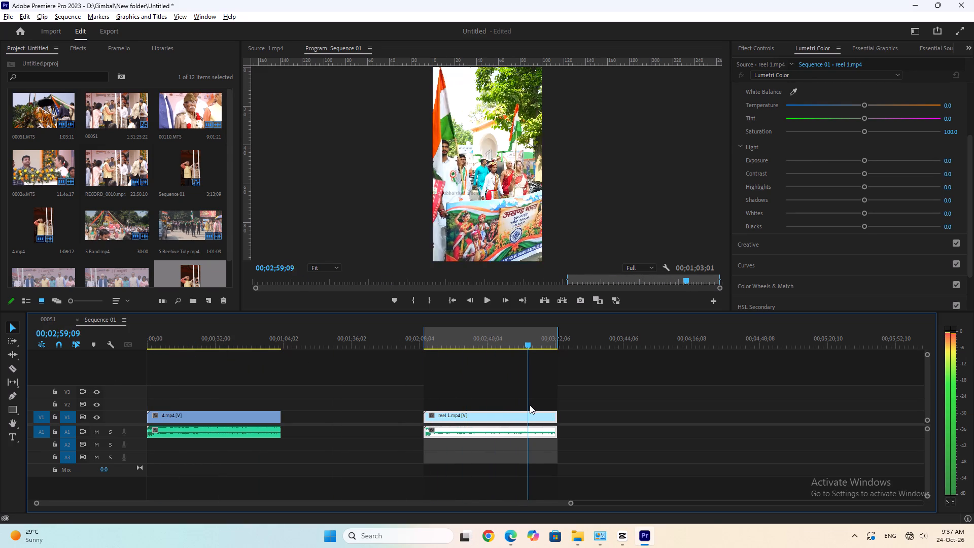
left_click_drag(530, 405, 531, 406)
left_click_drag(503, 346, 451, 365)
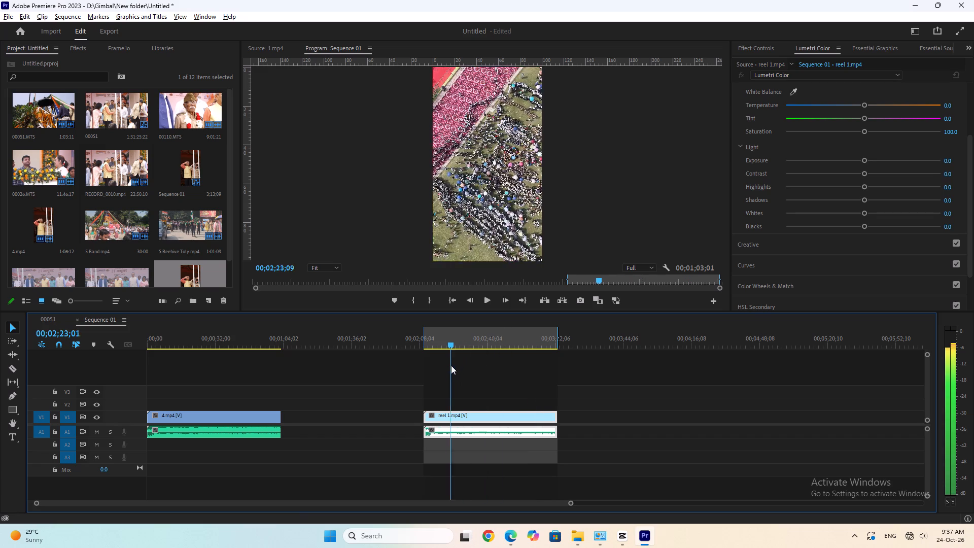
left_click_drag(451, 365, 428, 386)
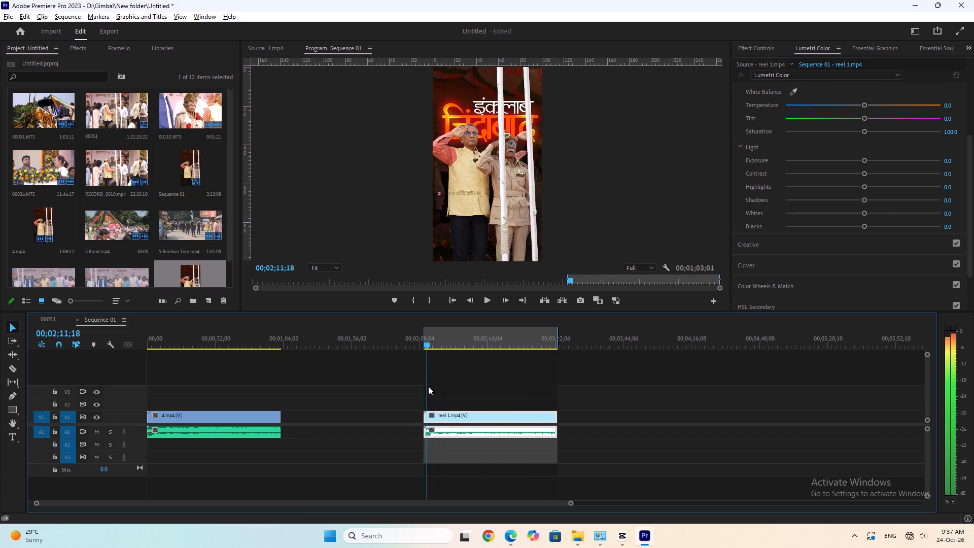
left_click_drag(428, 386, 505, 399)
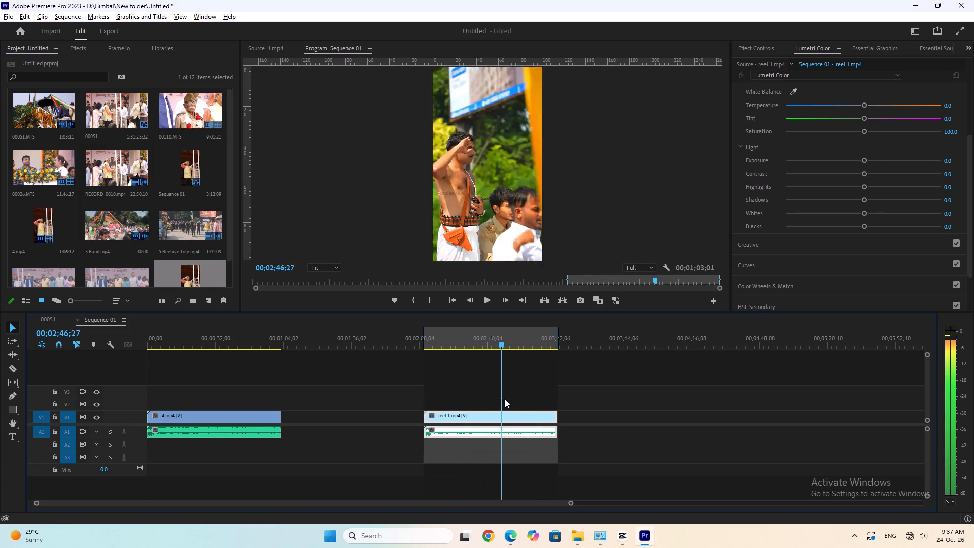
left_click_drag(505, 399, 545, 408)
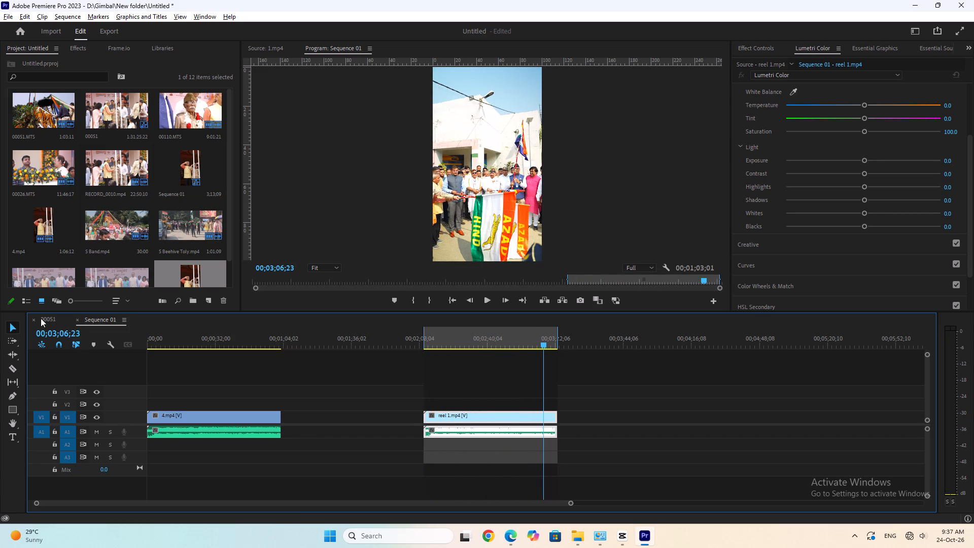
Compare the footage of the longer 1.mp4 clip in sequence 00051 with the clips in Sequence 01.
left_click(42, 318)
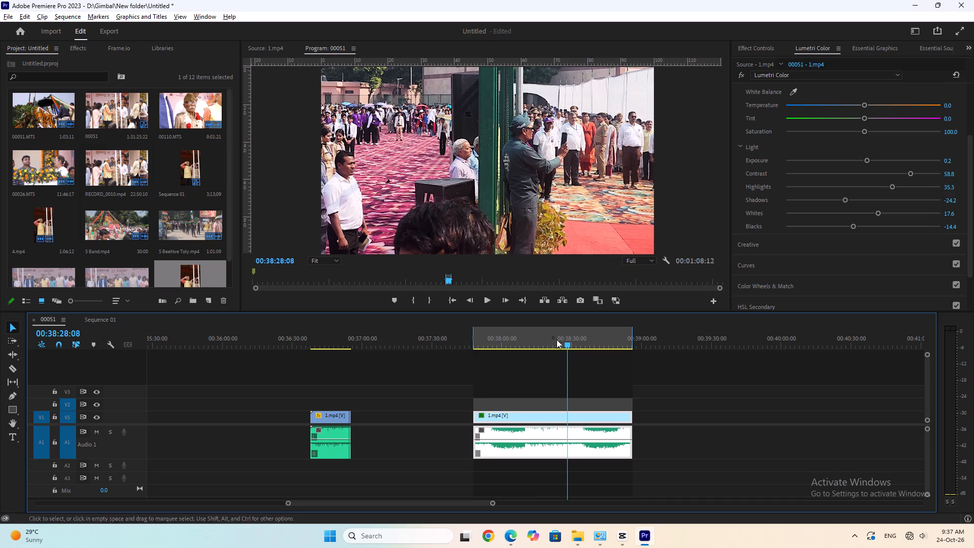
left_click_drag(537, 336, 499, 354)
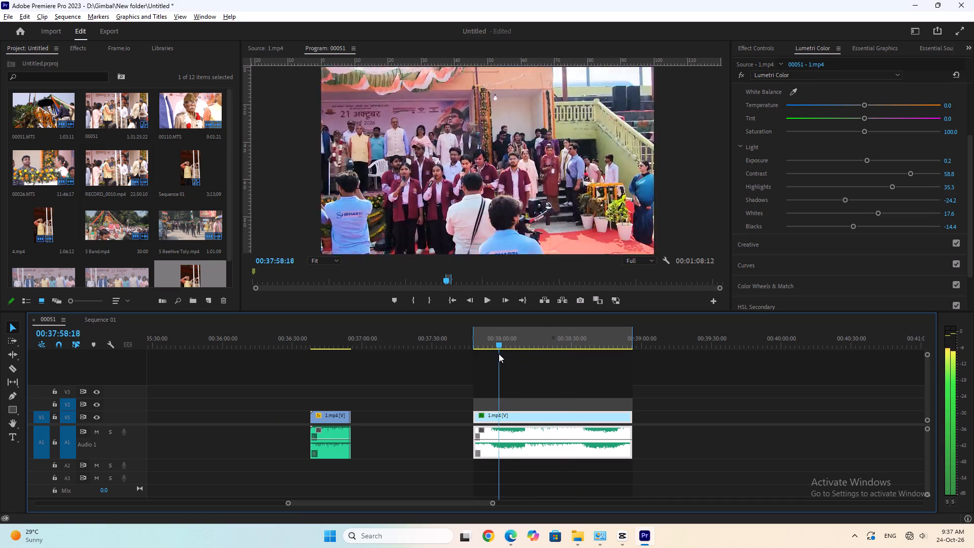
left_click_drag(499, 354, 471, 379)
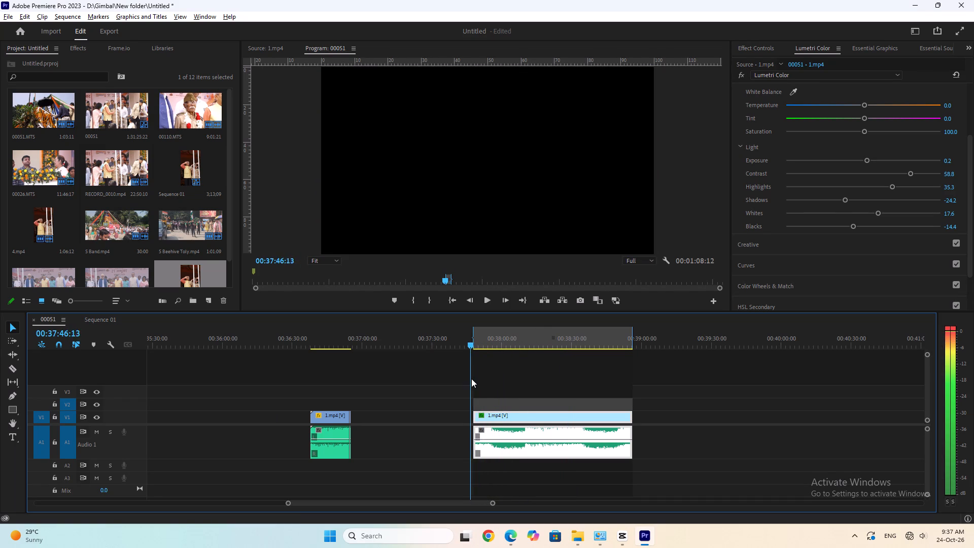
left_click_drag(471, 379, 493, 381)
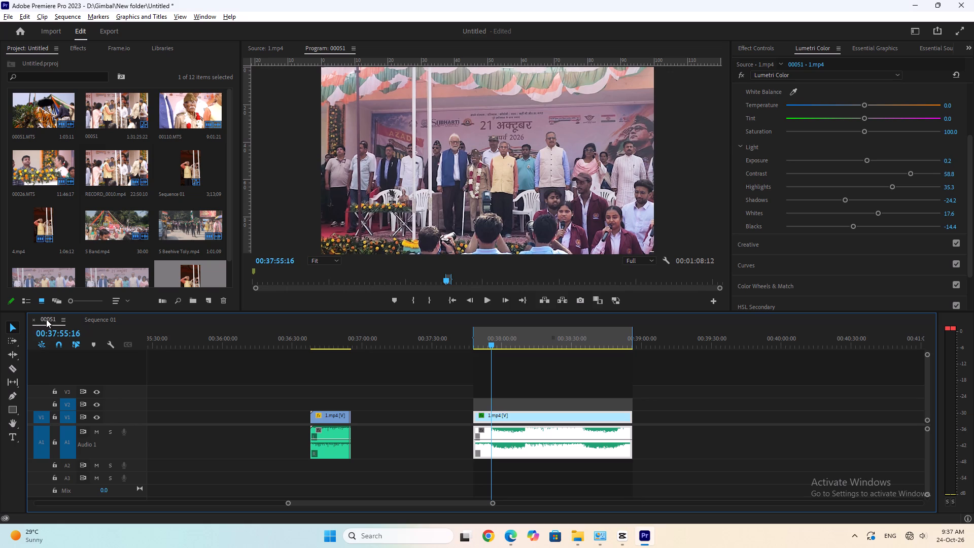
left_click(103, 320)
left_click_drag(232, 339, 142, 362)
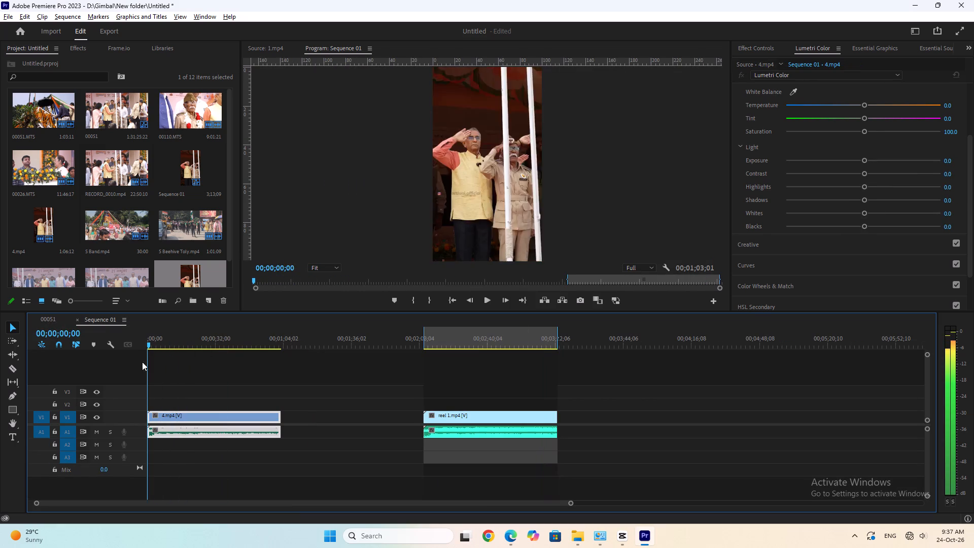
left_click_drag(142, 362, 497, 369)
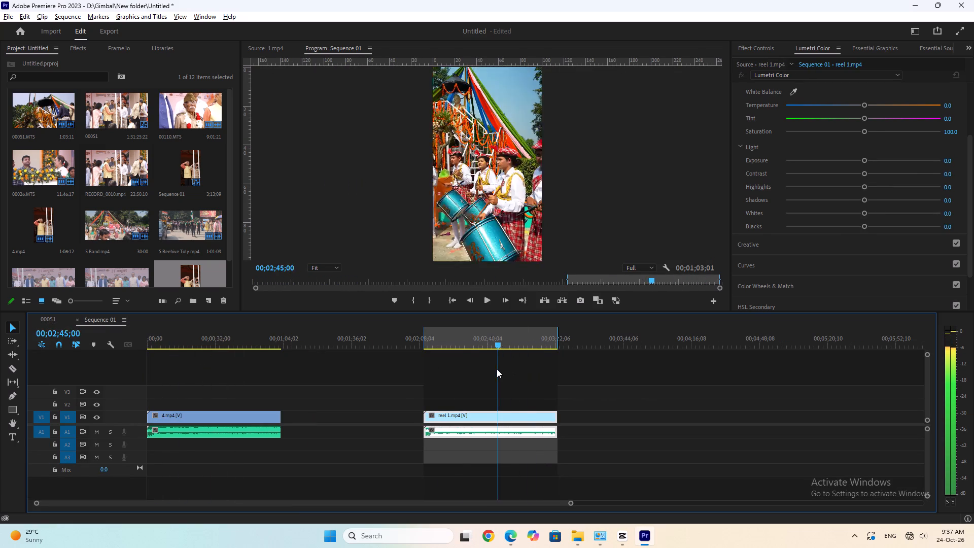
left_click_drag(497, 369, 179, 379)
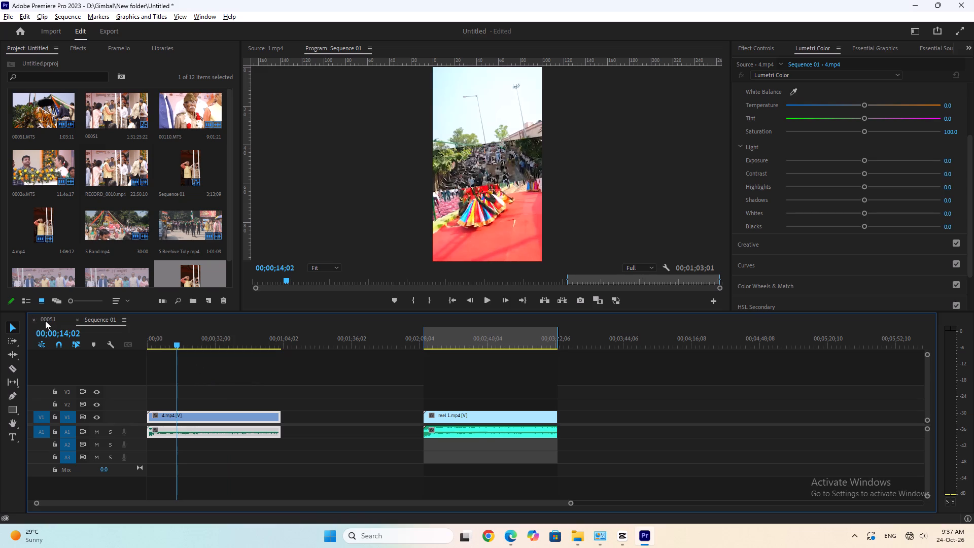
left_click(47, 319)
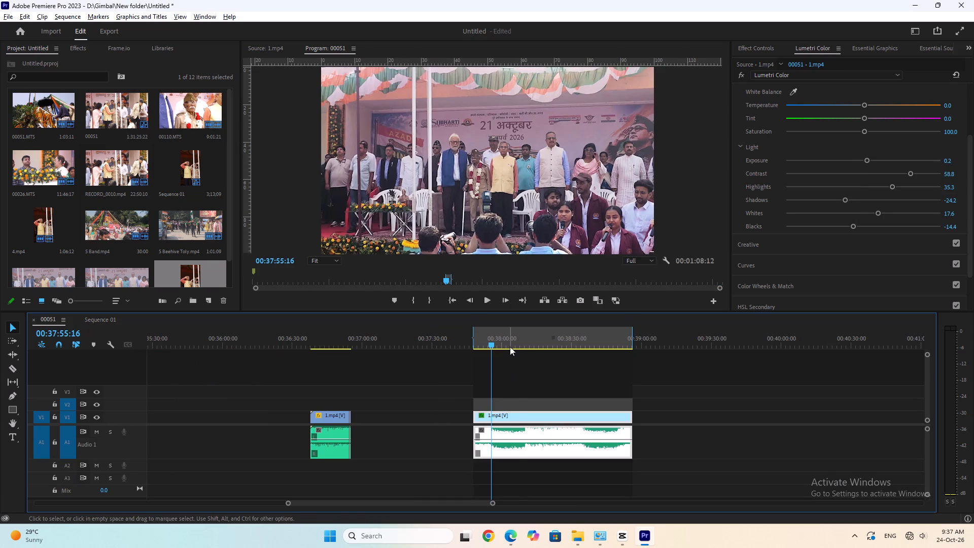
left_click_drag(510, 347, 571, 349)
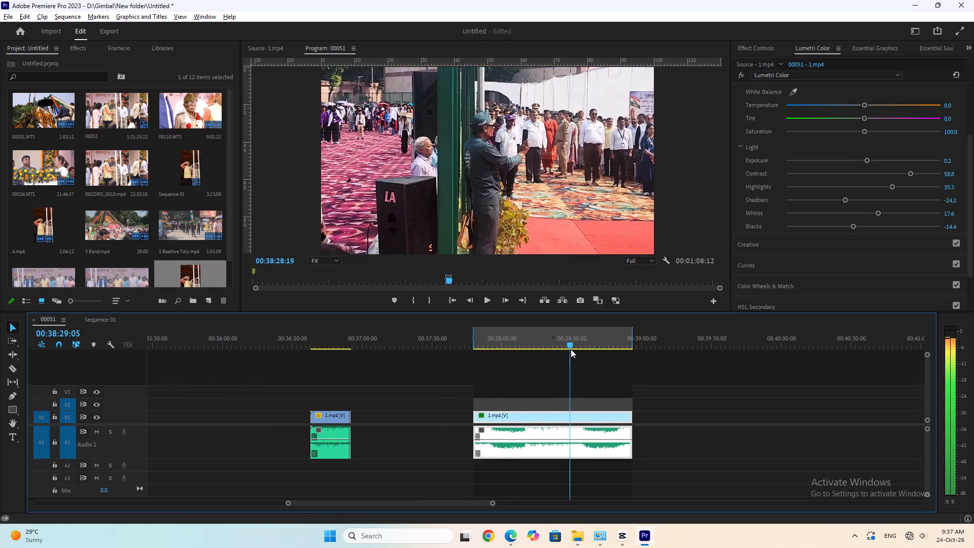
left_click_drag(571, 349, 604, 361)
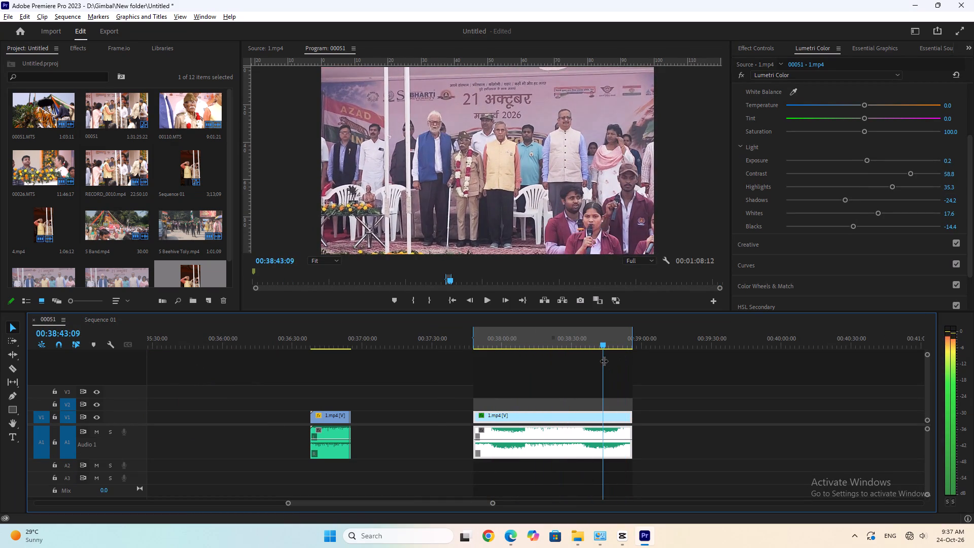
left_click_drag(604, 361, 521, 381)
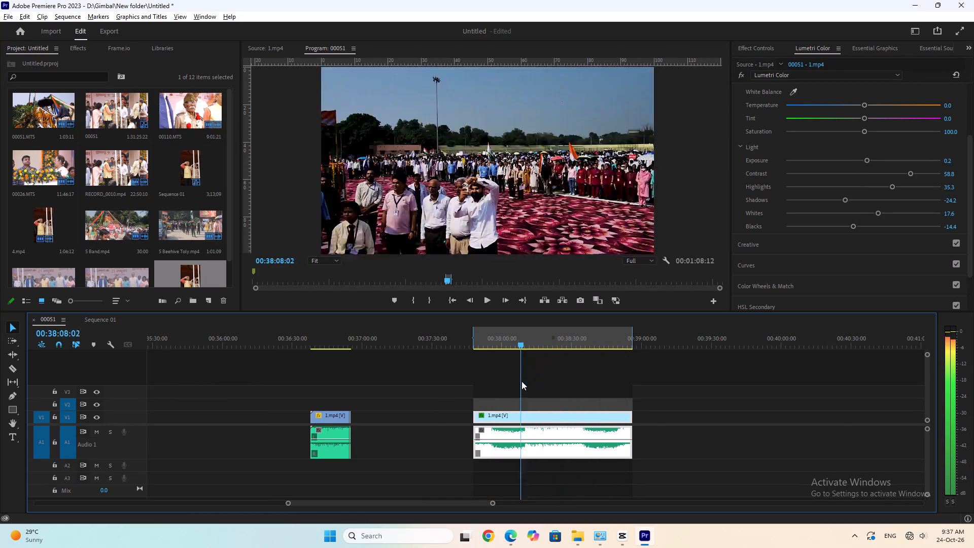
left_click_drag(521, 381, 478, 389)
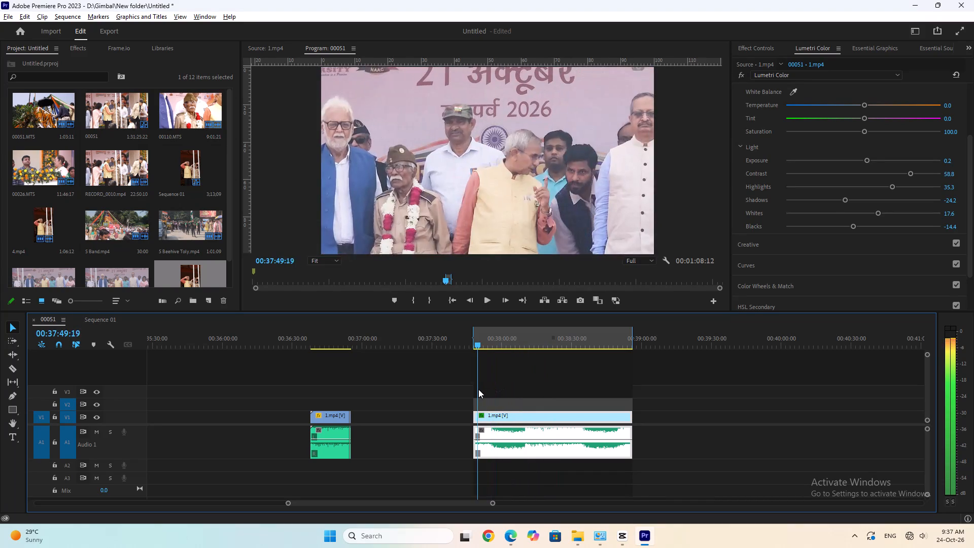
left_click_drag(478, 389, 473, 391)
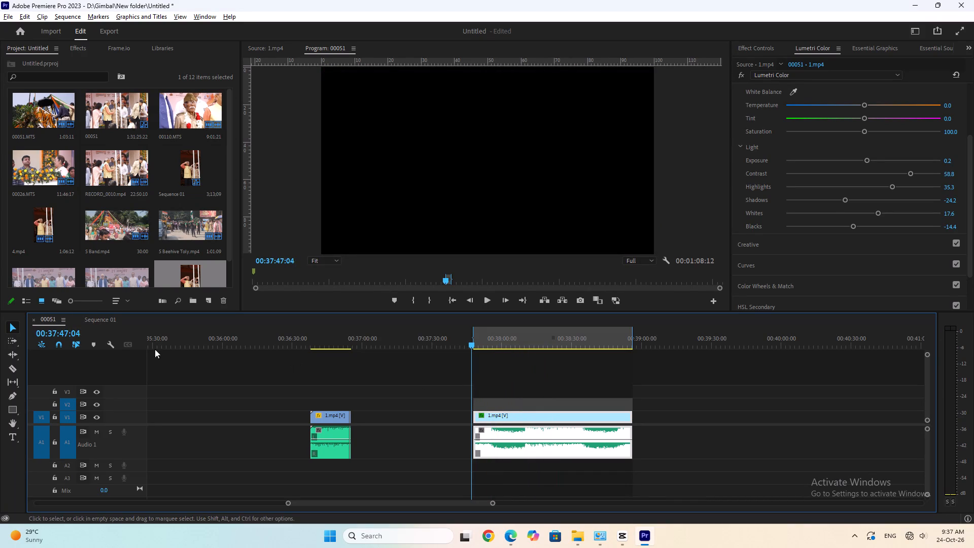
Switch to File Explorer and open the Boss 21 edit folder on the vision (Z:) network drive.
left_click(915, 6)
left_click(915, 6)
double_click(4, 10)
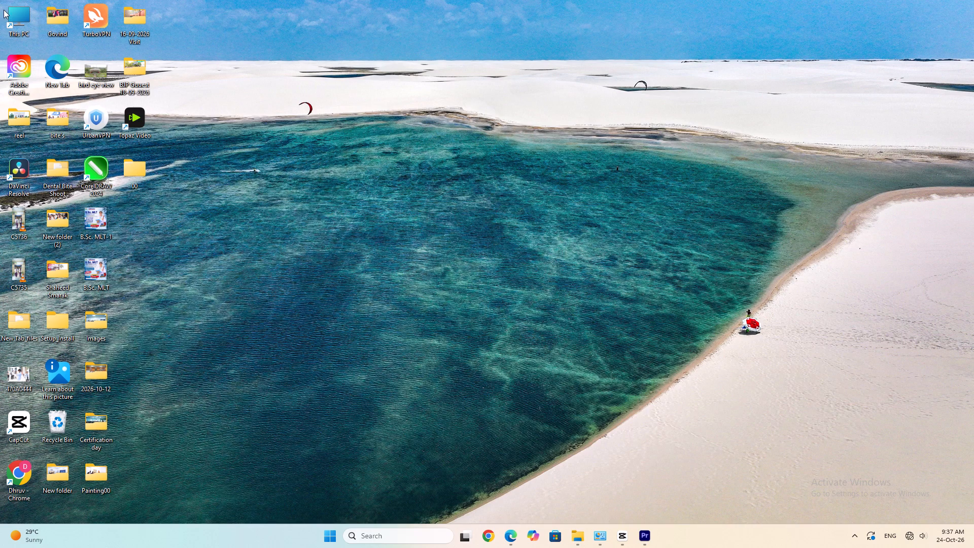
left_click(715, 179)
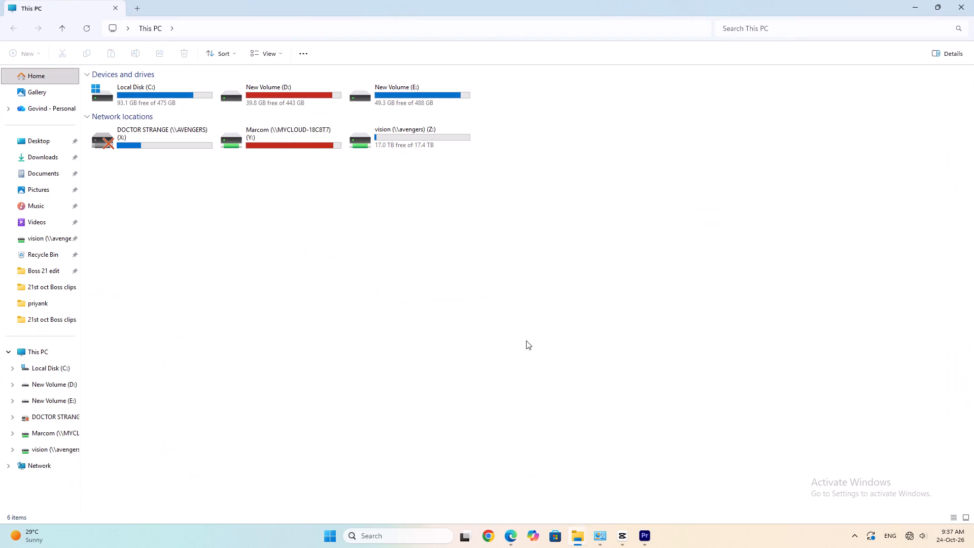
double_click(403, 126)
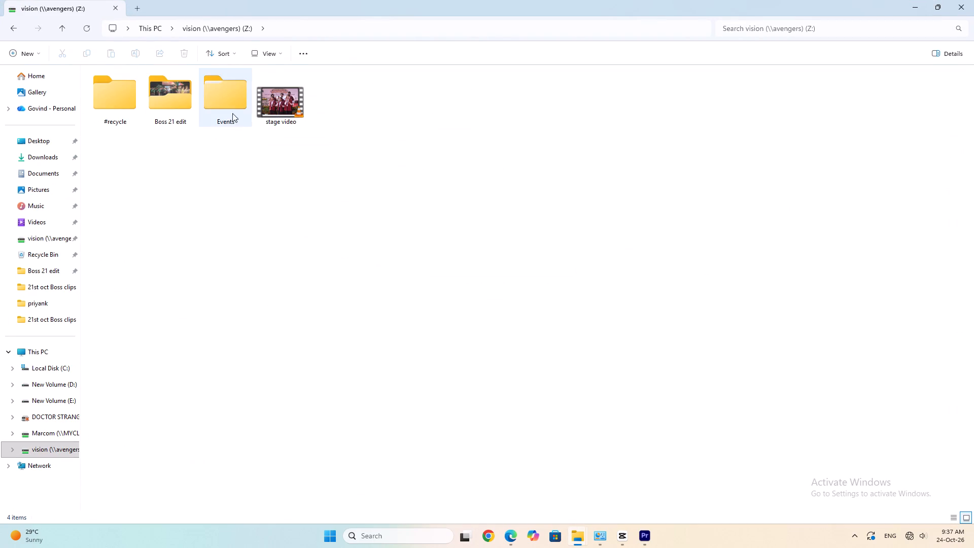
double_click(230, 104)
double_click(136, 89)
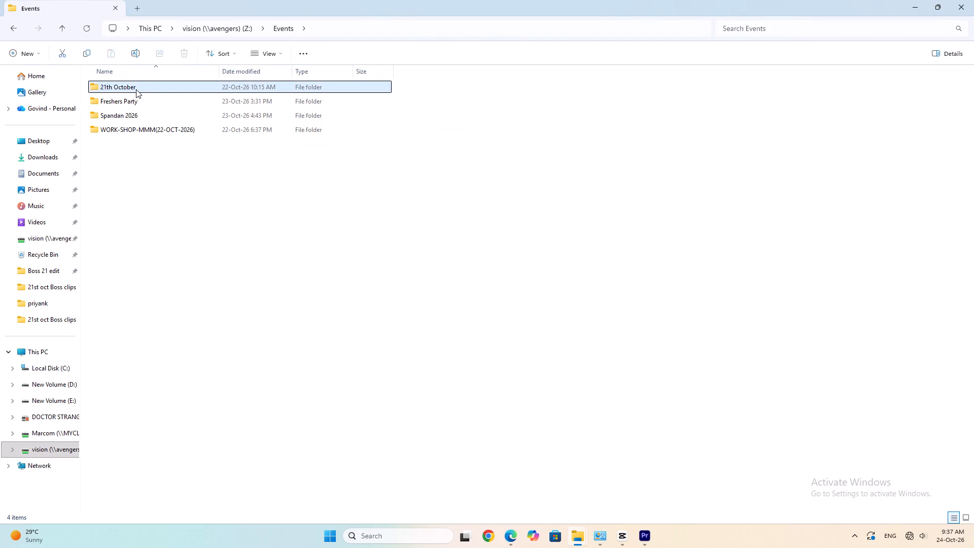
left_click(12, 29)
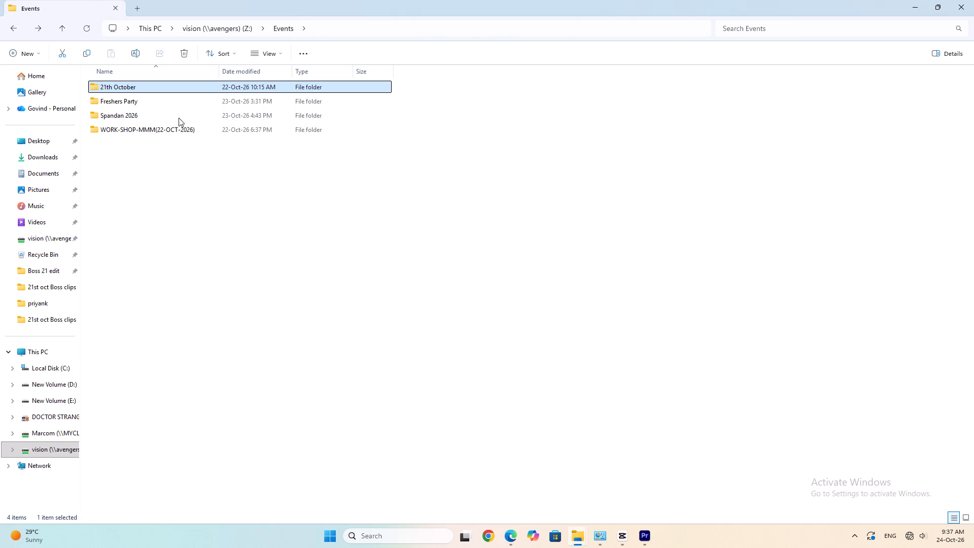
left_click(14, 25)
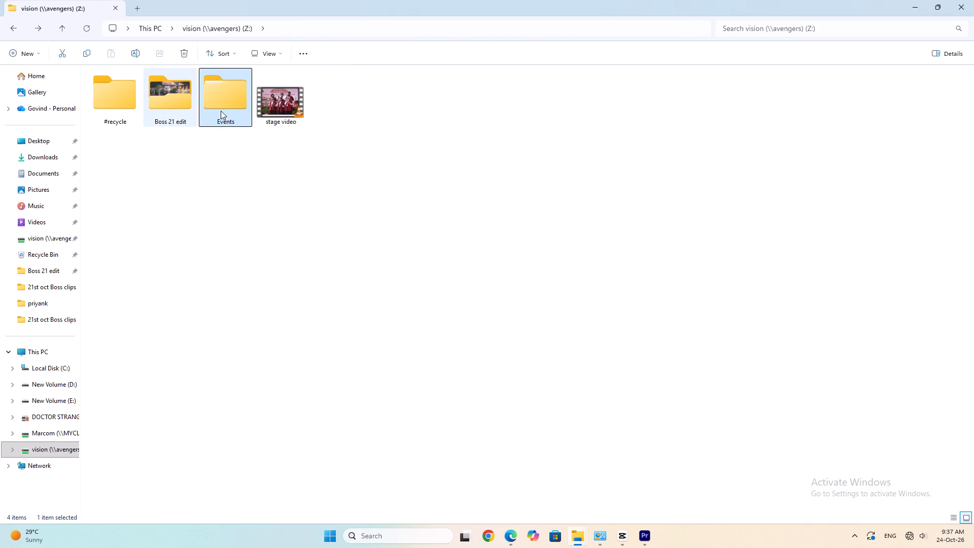
double_click(166, 99)
left_click(438, 265)
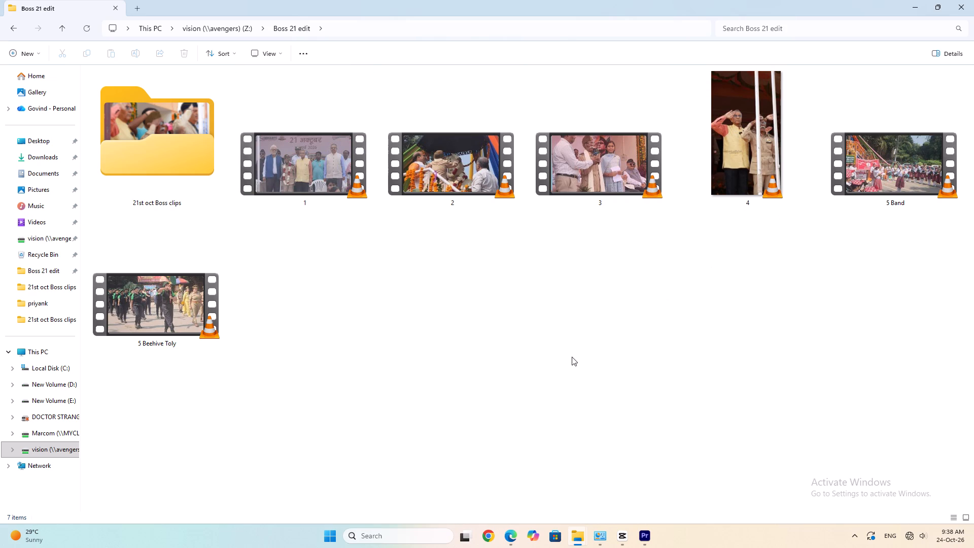
Add the 5 Beehive Toly video to tracks V1 and A1 of sequence 00051, after the 1.mp4 clips, at about 00:39:37:20.
left_click(916, 295)
left_click_drag(160, 304, 715, 450)
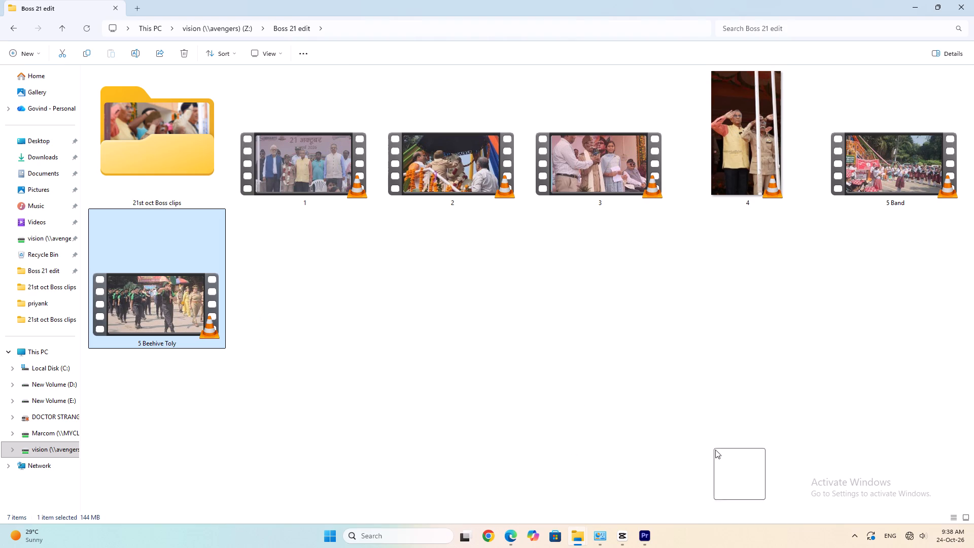
left_click_drag(715, 450, 729, 418)
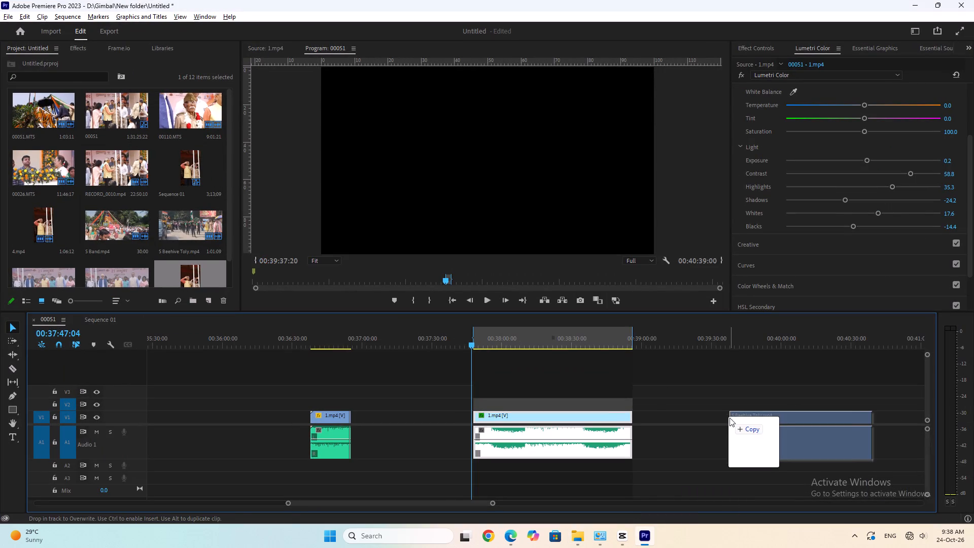
left_click_drag(729, 418, 728, 421)
Check the start of the newly added 5 Beehive Toly clip and move it on V1/A1 to about 00:28:14:07, before the 5 Band clip.
left_click_drag(744, 342, 733, 344)
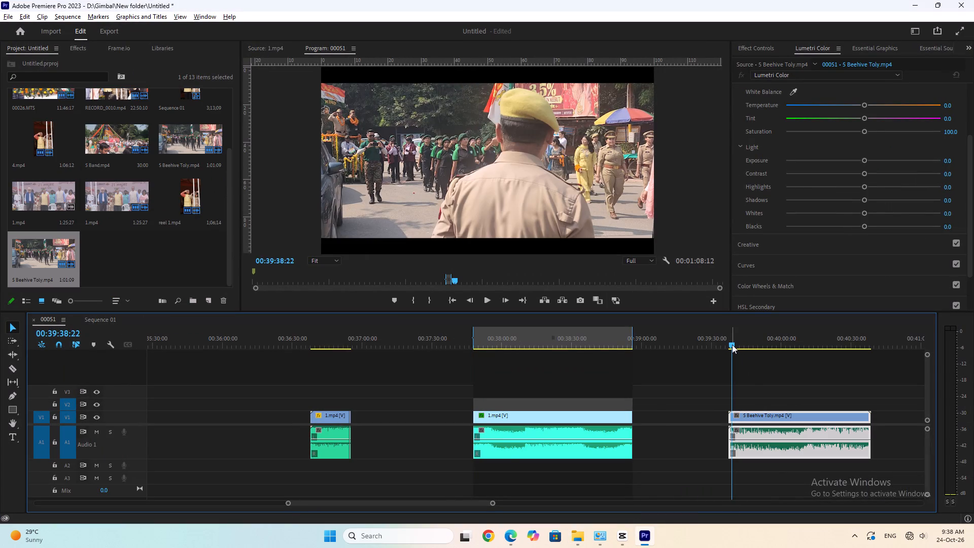
type("--")
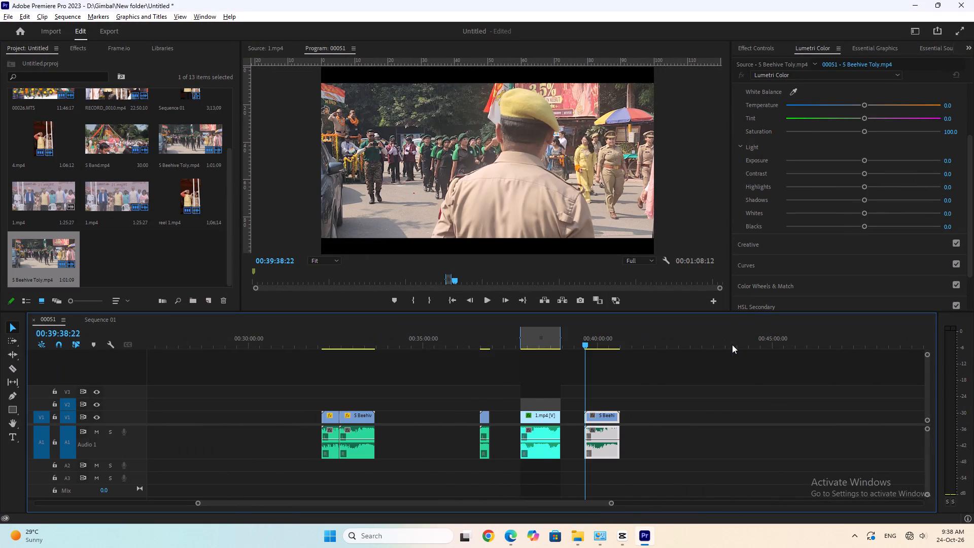
type("=====")
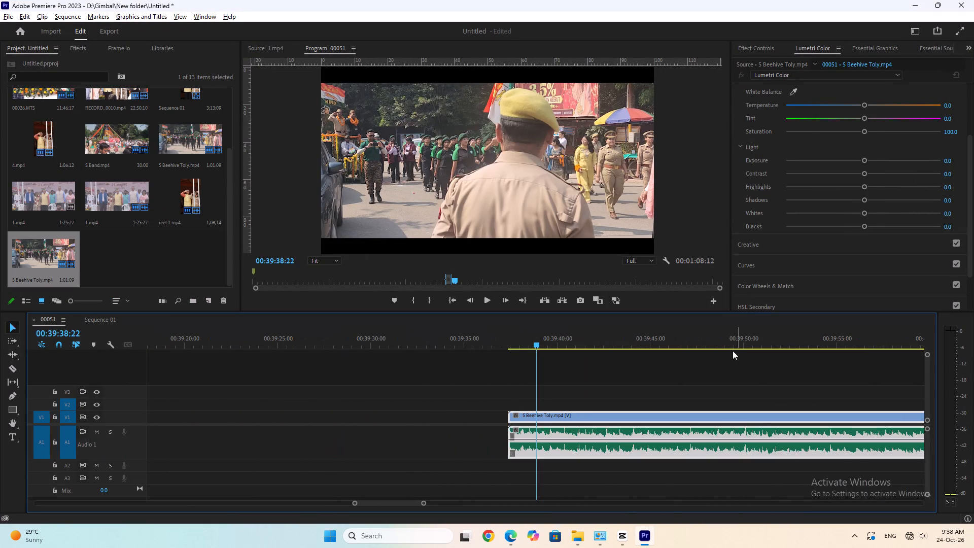
left_click_drag(526, 344, 509, 348)
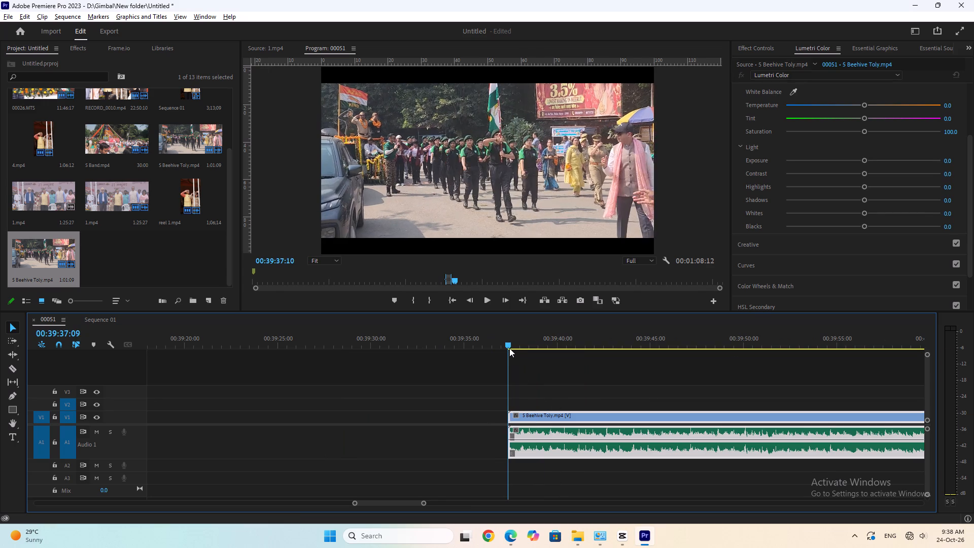
left_click_drag(509, 348, 509, 349)
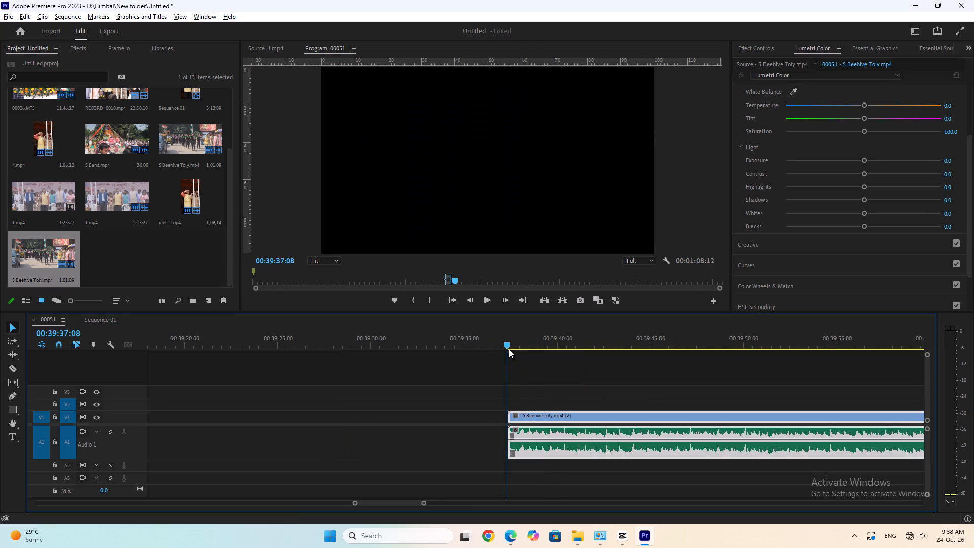
type("-----")
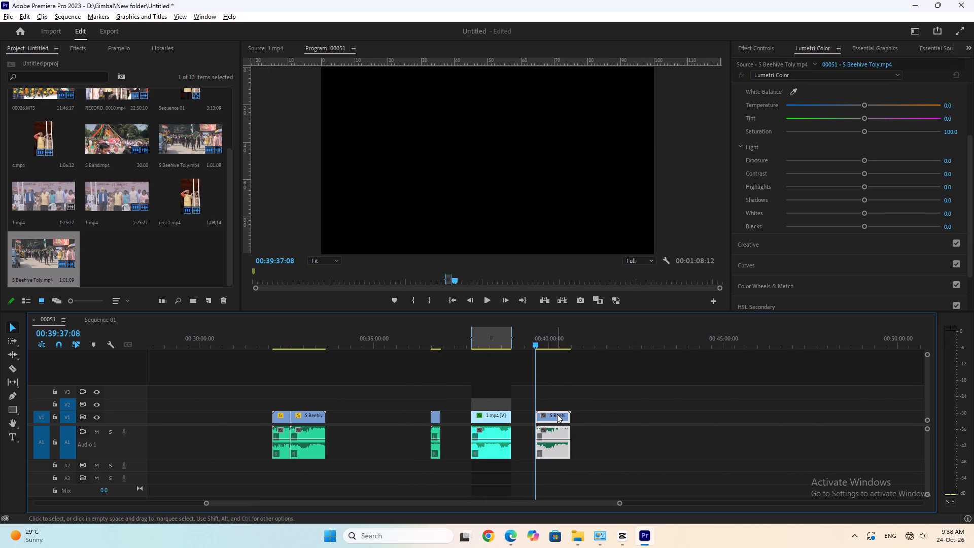
left_click_drag(556, 414, 168, 409)
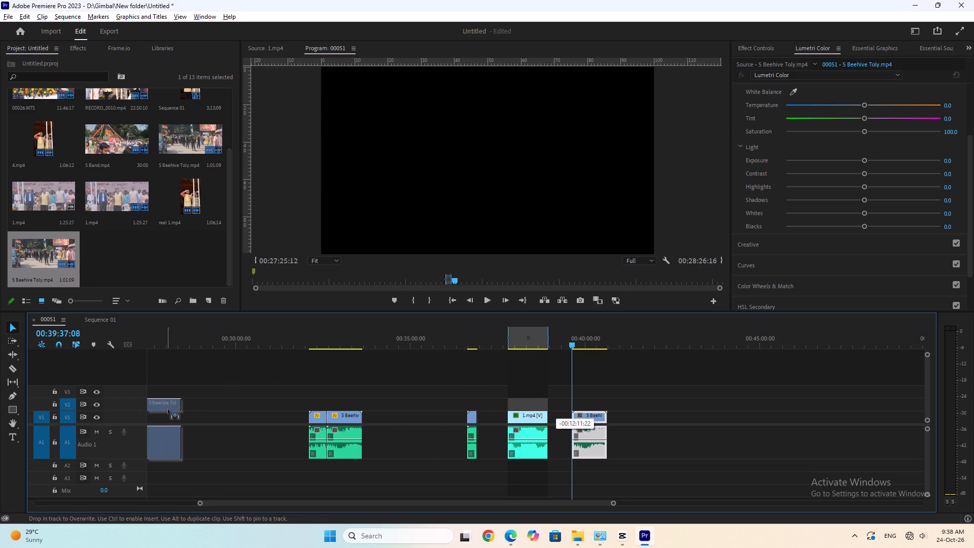
left_click_drag(168, 409, 195, 412)
Review the footage of the moved 5 Beehive Toly clip in sequence 00051 from its first frame to its end.
left_click_drag(188, 340, 83, 350)
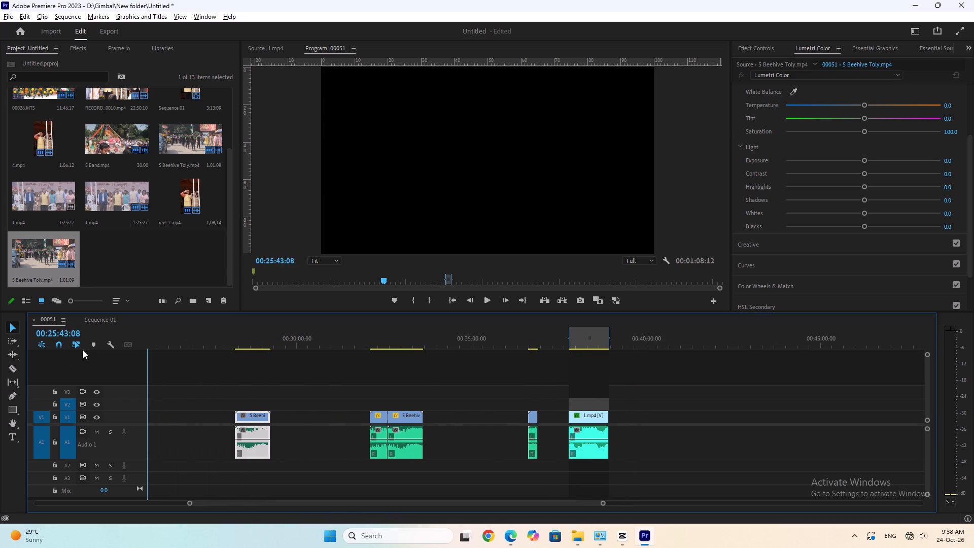
left_click_drag(83, 350, 9, 337)
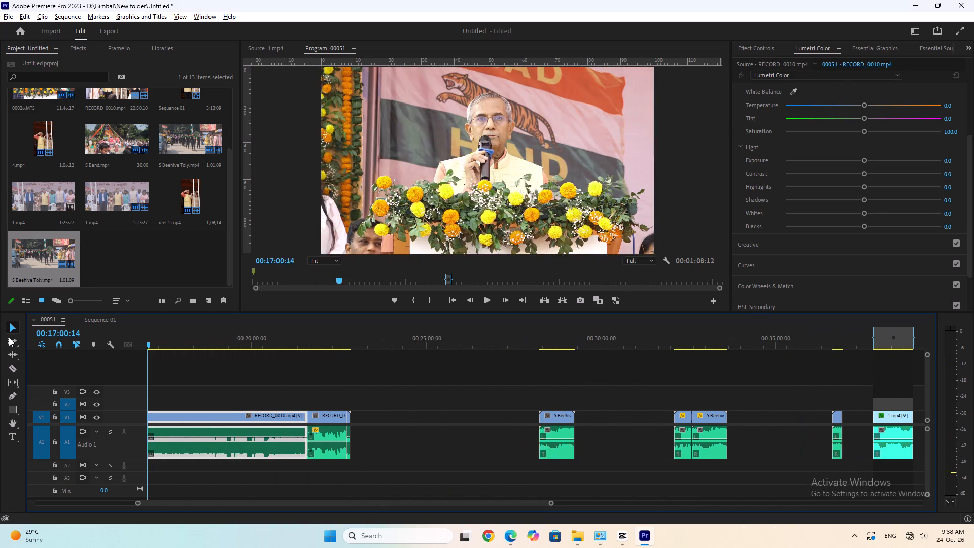
left_click_drag(9, 337, 668, 410)
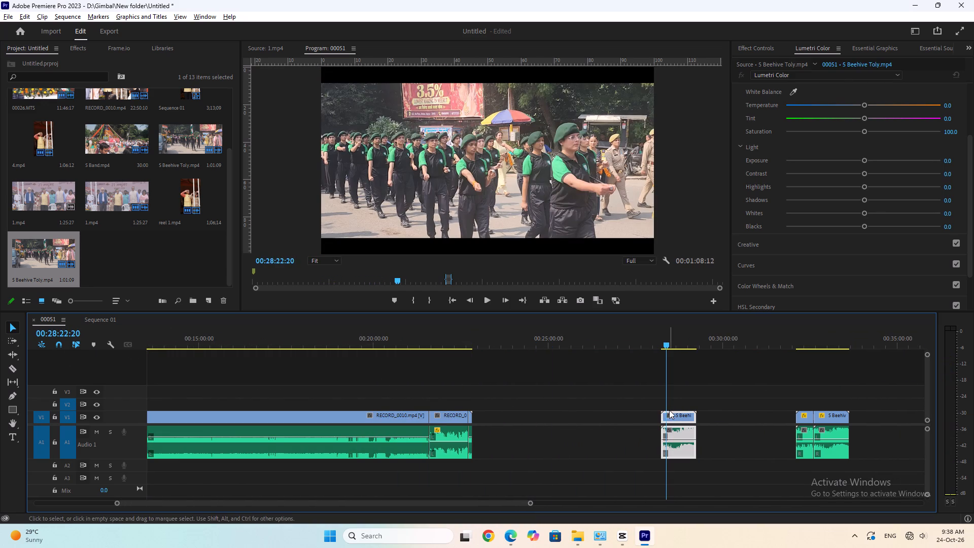
key("equal")
type("====")
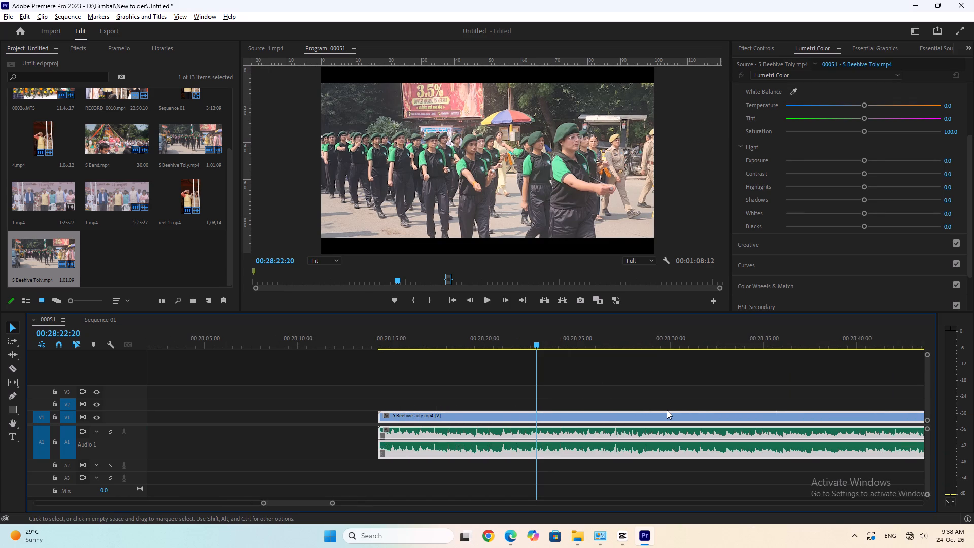
left_click_drag(436, 336, 704, 387)
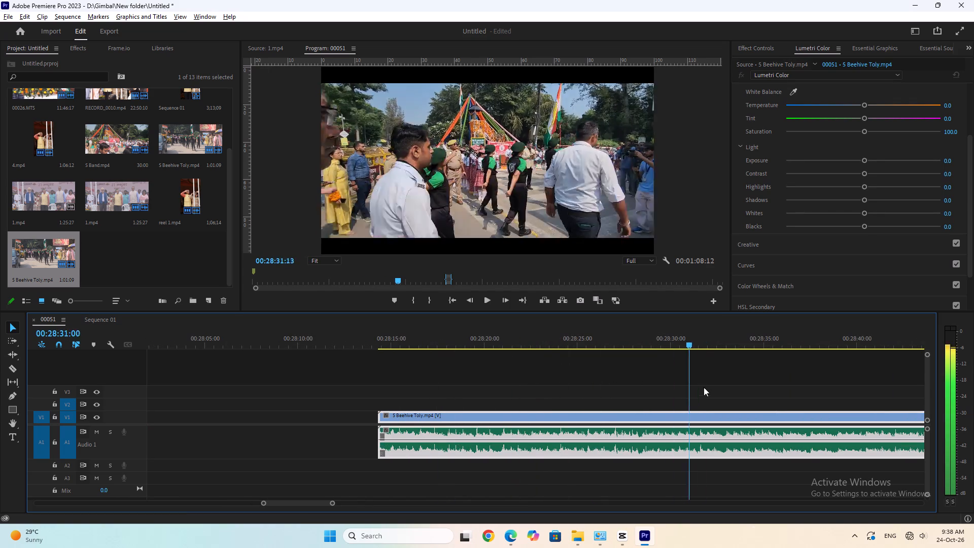
left_click_drag(704, 387, 877, 430)
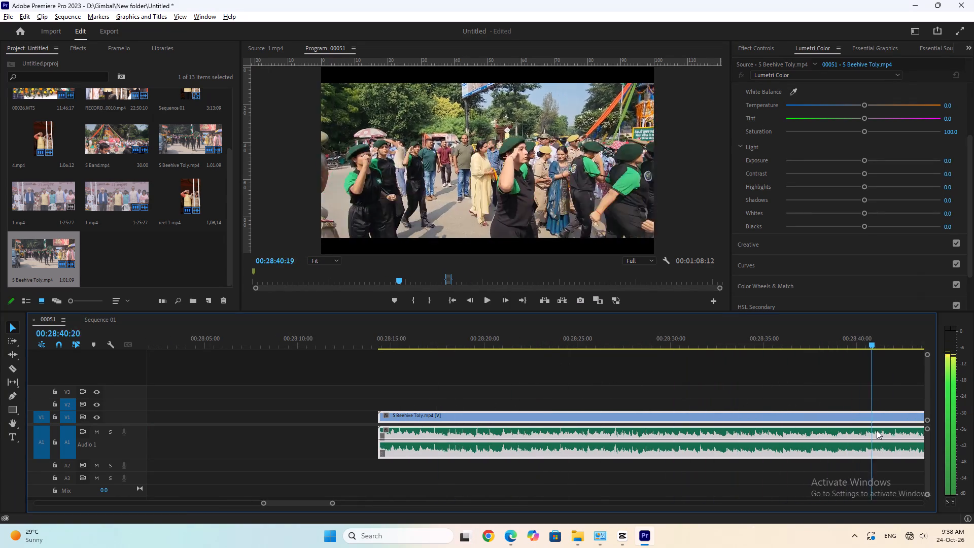
left_click_drag(877, 430, 539, 460)
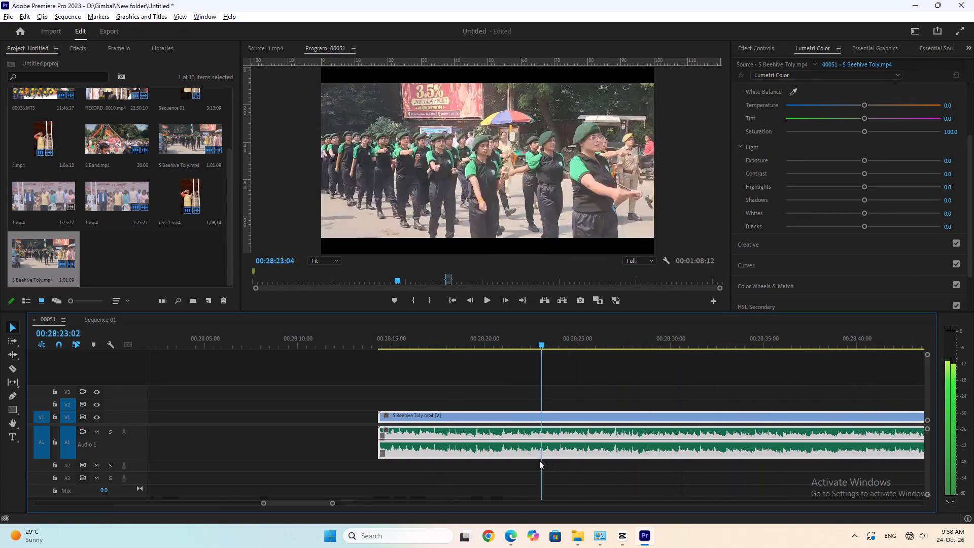
left_click_drag(539, 460, 423, 466)
scroll(473, 429, "down", 3)
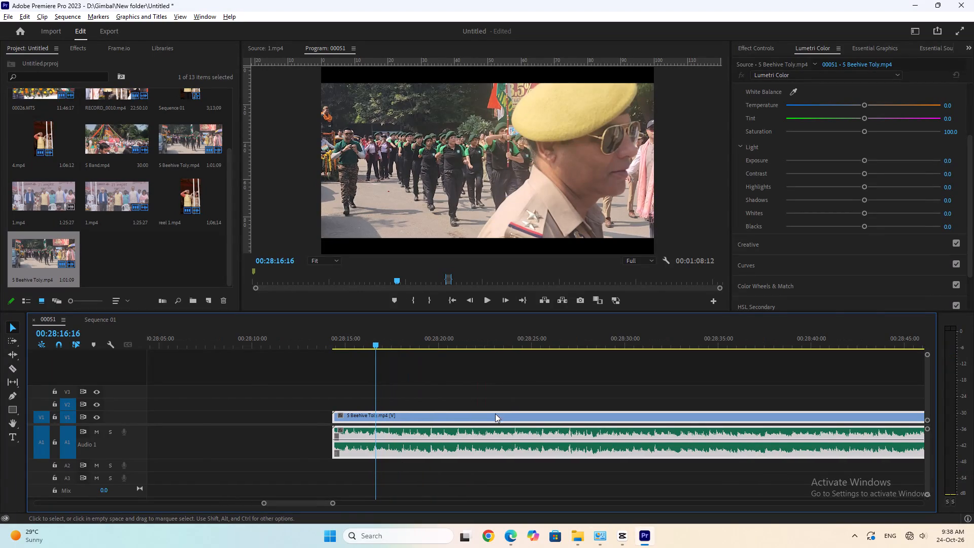
left_click_drag(356, 335, 333, 346)
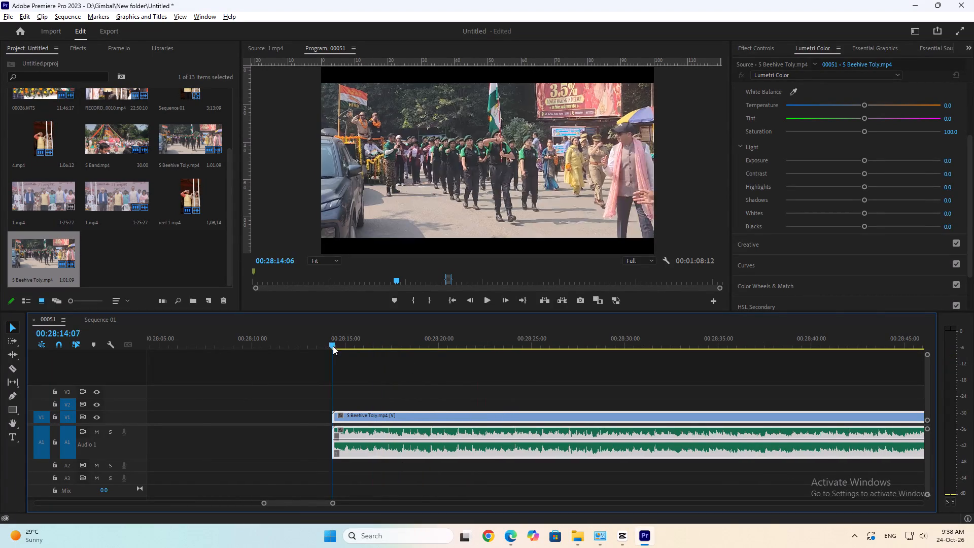
left_click_drag(333, 346, 340, 345)
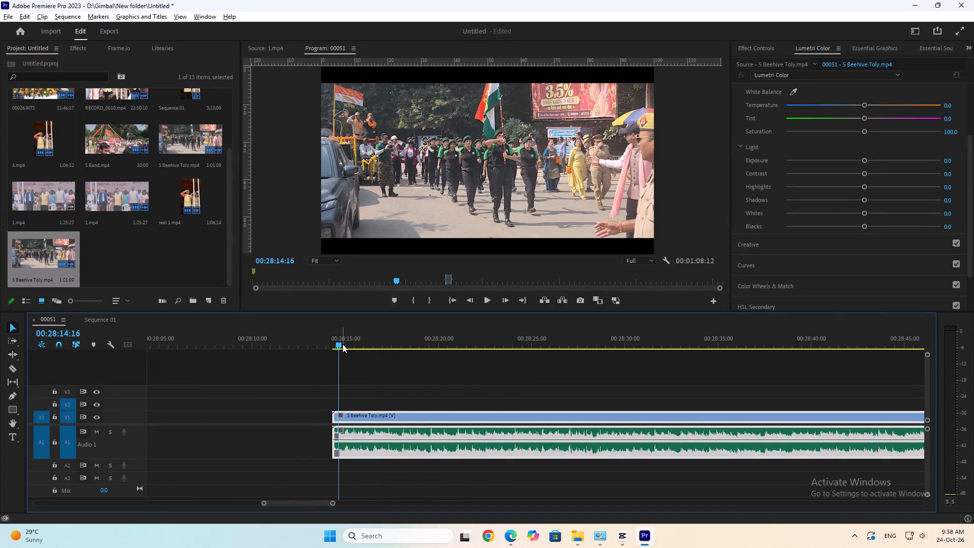
type("---")
left_click_drag(515, 340, 516, 346)
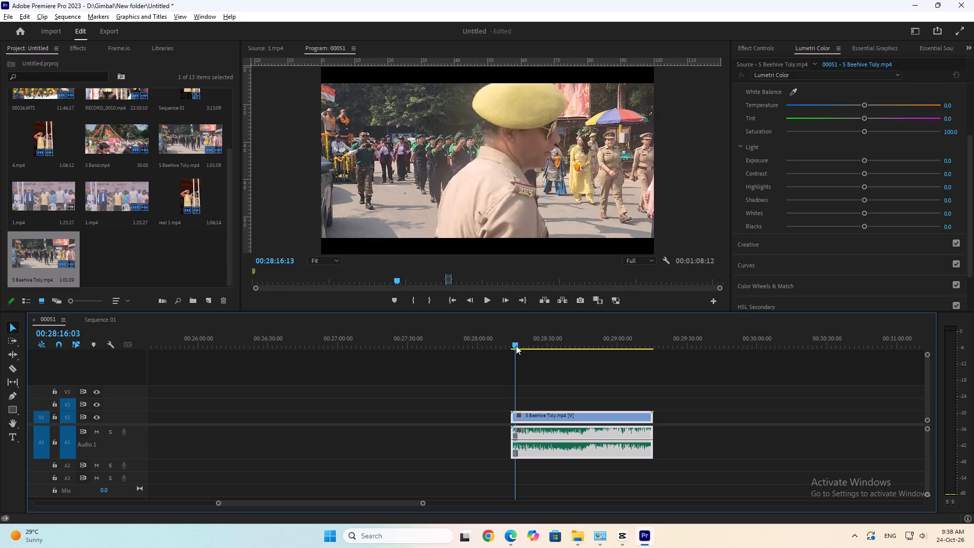
left_click_drag(516, 345, 651, 378)
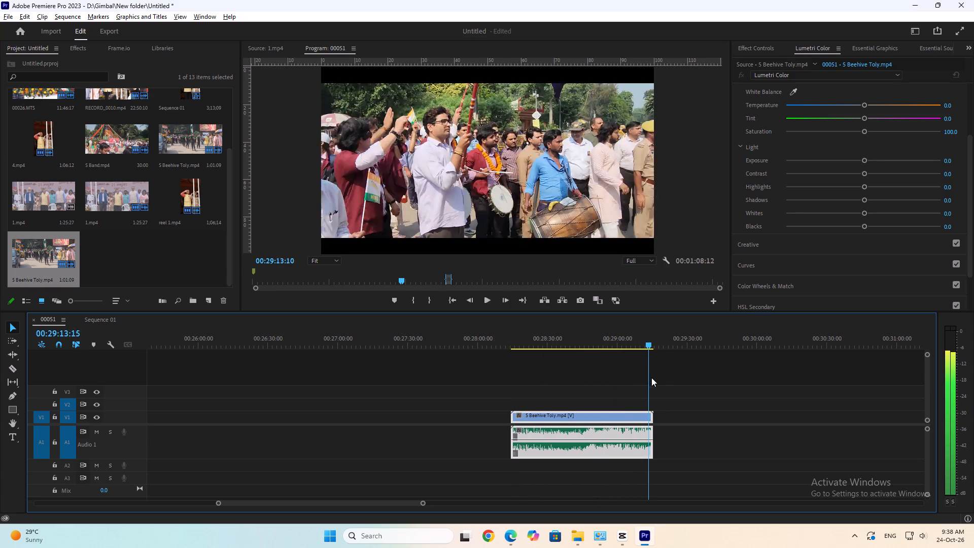
left_click_drag(651, 378, 654, 388)
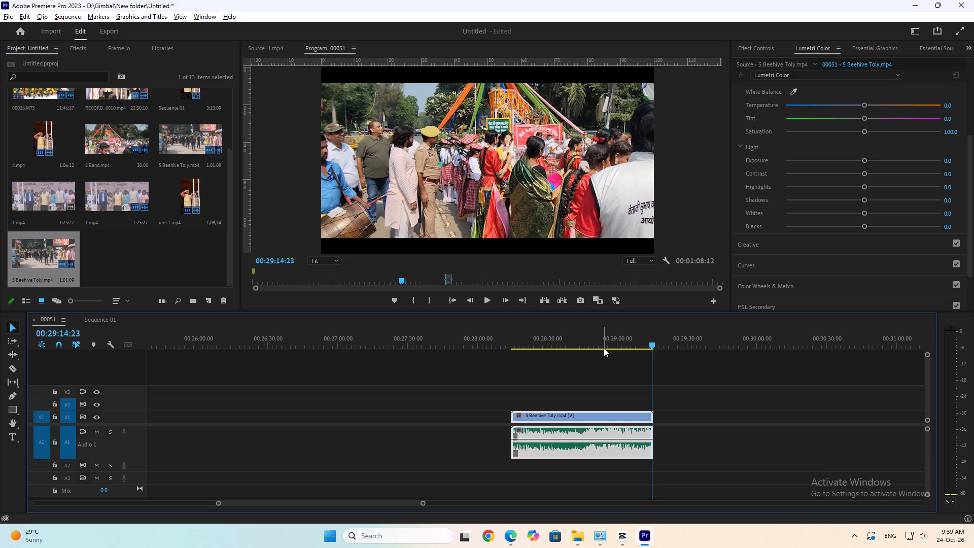
left_click_drag(608, 345, 529, 397)
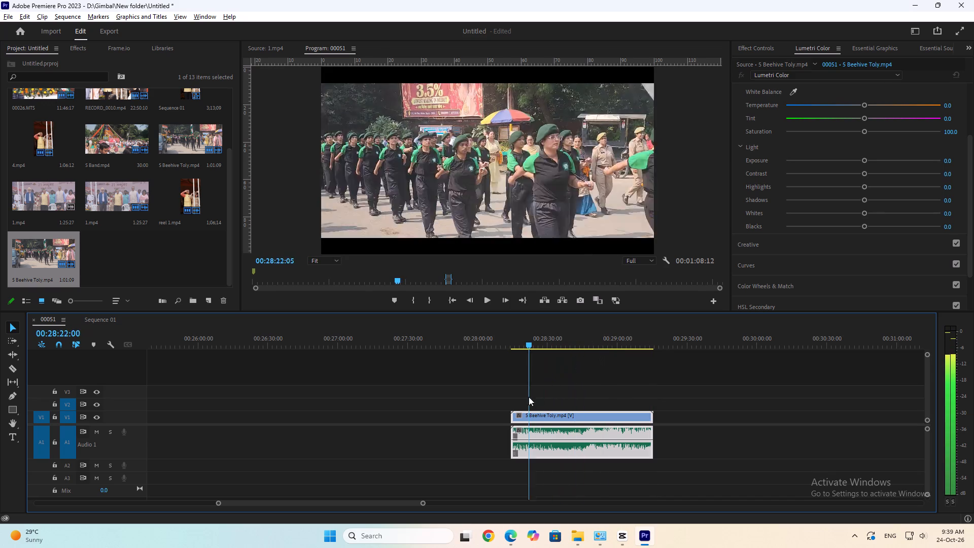
left_click_drag(529, 397, 525, 401)
type("=====")
type("---")
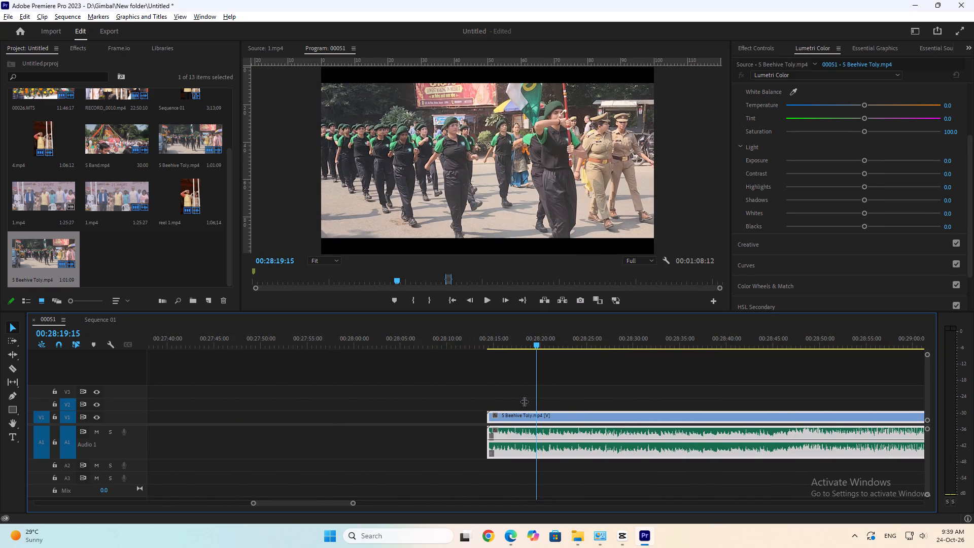
left_click_drag(514, 344, 507, 351)
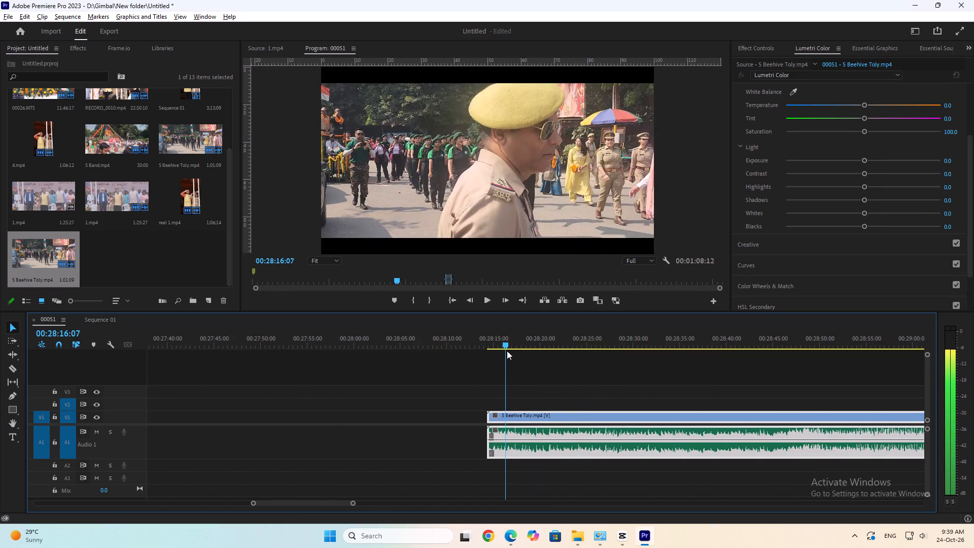
left_click_drag(507, 351, 488, 369)
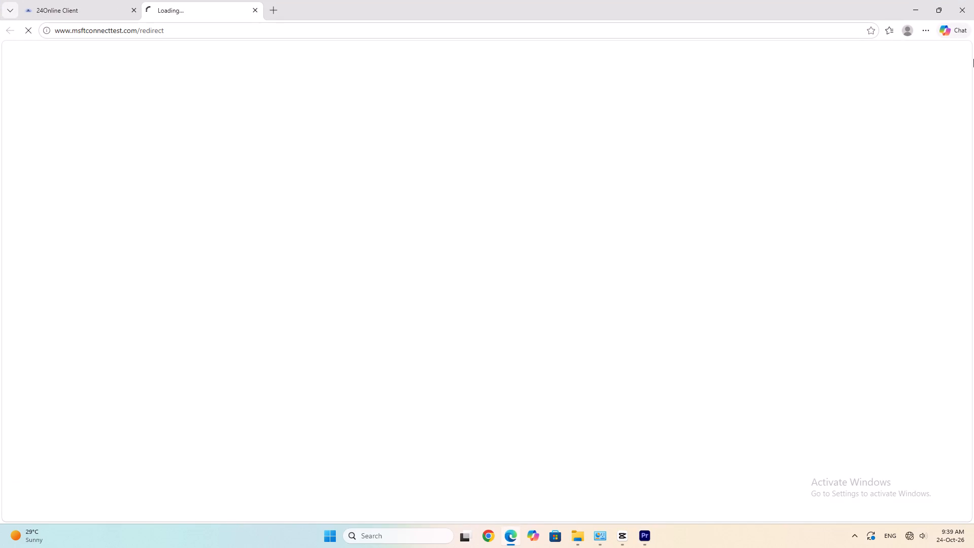
Return to Premiere Pro and mark the In point at the first frame of the moved 5 Beehive Toly clip, 00:28:14:07.
left_click(919, 7)
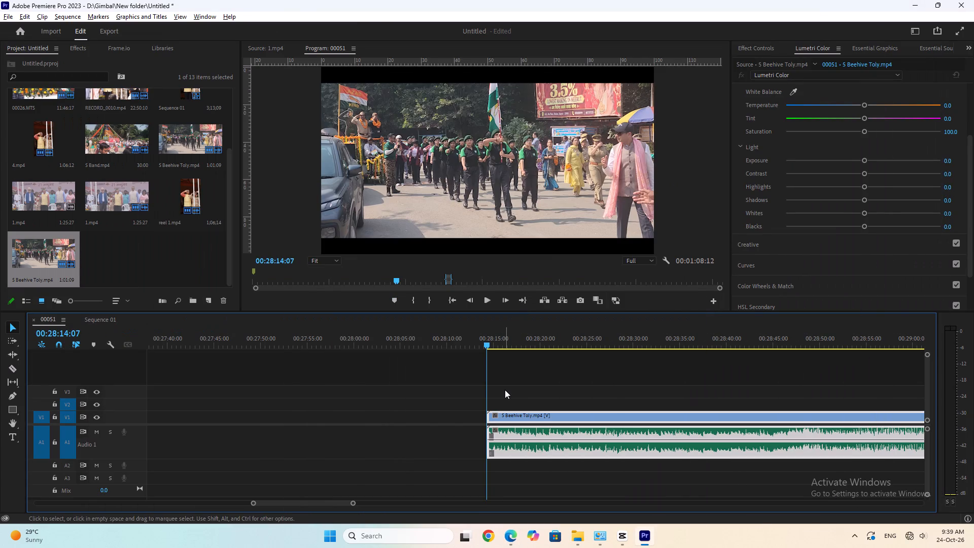
key("Right")
key("Right")
key("Right")
key("Right")
key("Right")
key("Right")
key("Right")
key("Right")
key("Right")
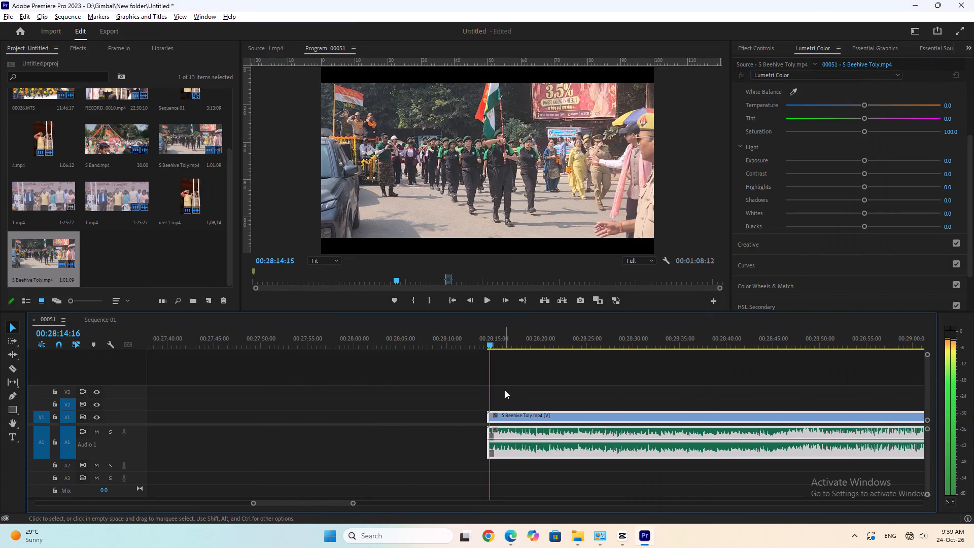
key("Right")
key("Right")
key("Right")
key("Right")
key("Right")
key("Right")
key("Left")
key("Left")
key("Left")
key("Left")
key("Left")
key("Left")
key("Left")
key("Left")
key("Left")
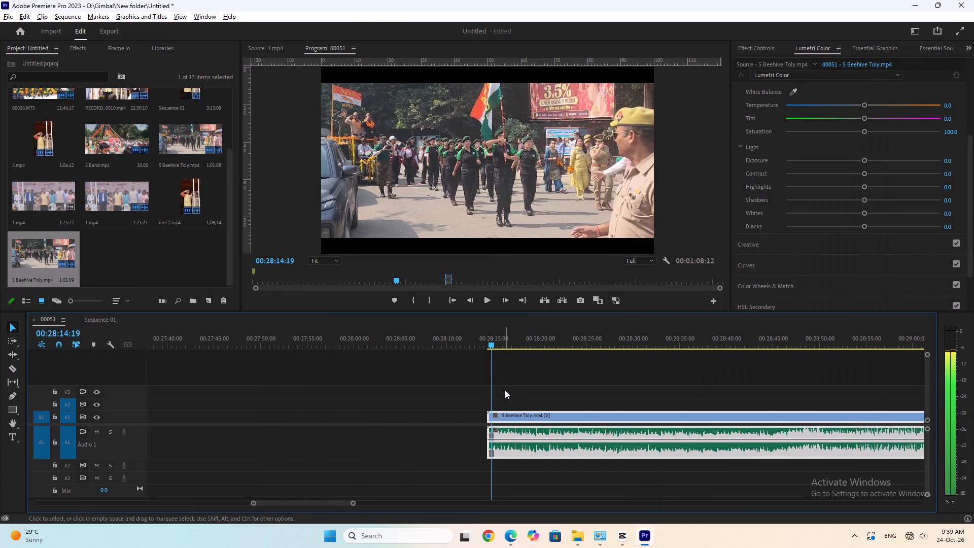
key("Left")
key("Left")
key("Left")
key("Left")
key("Left")
type("======")
key("Left")
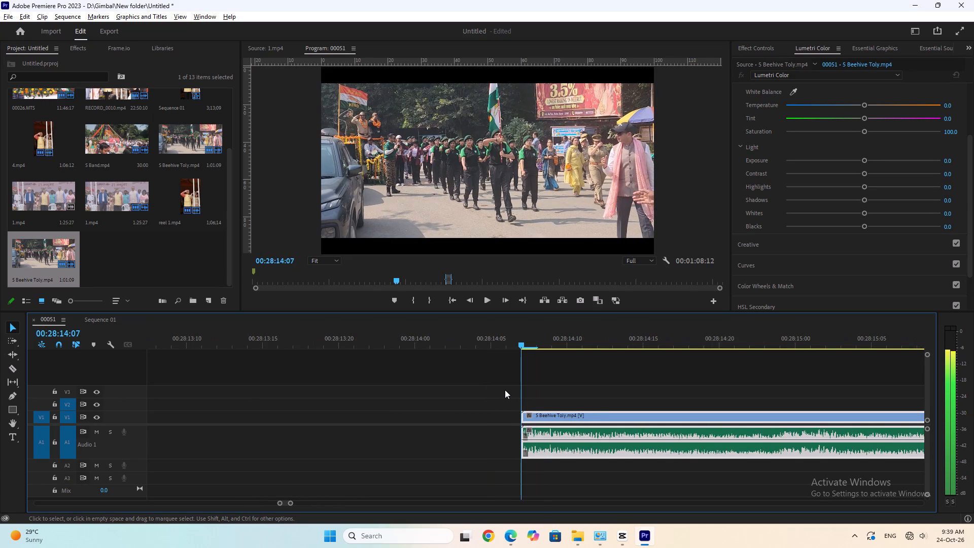
key("i")
Mark the Out point at the end of the same 5 Beehive Toly clip, giving a marked range of 00:01:01:05.
type("-------")
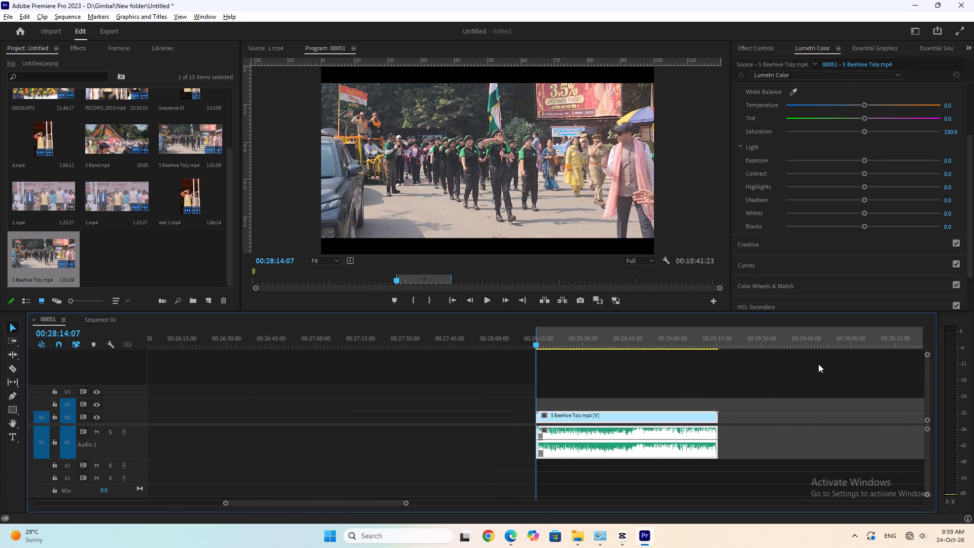
left_click(713, 344)
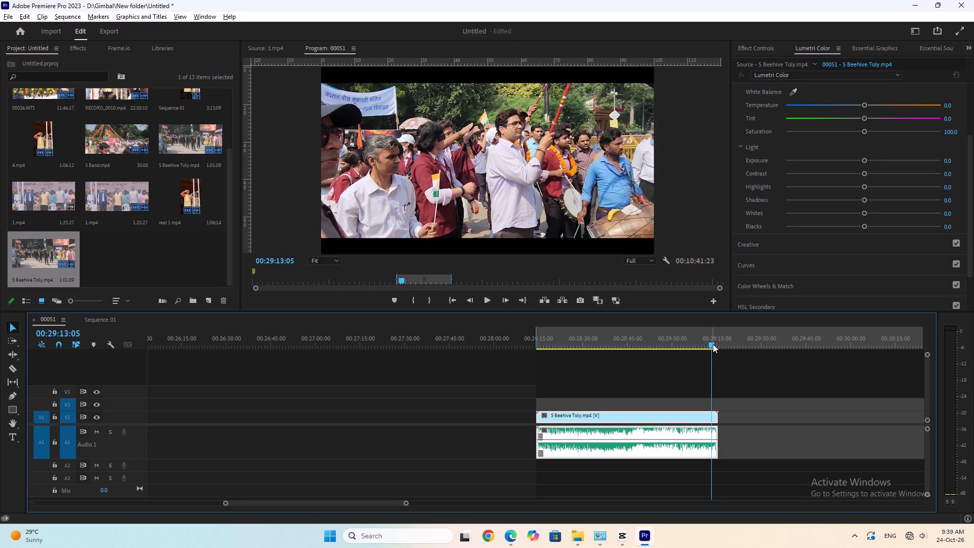
left_click(716, 344)
type("O====")
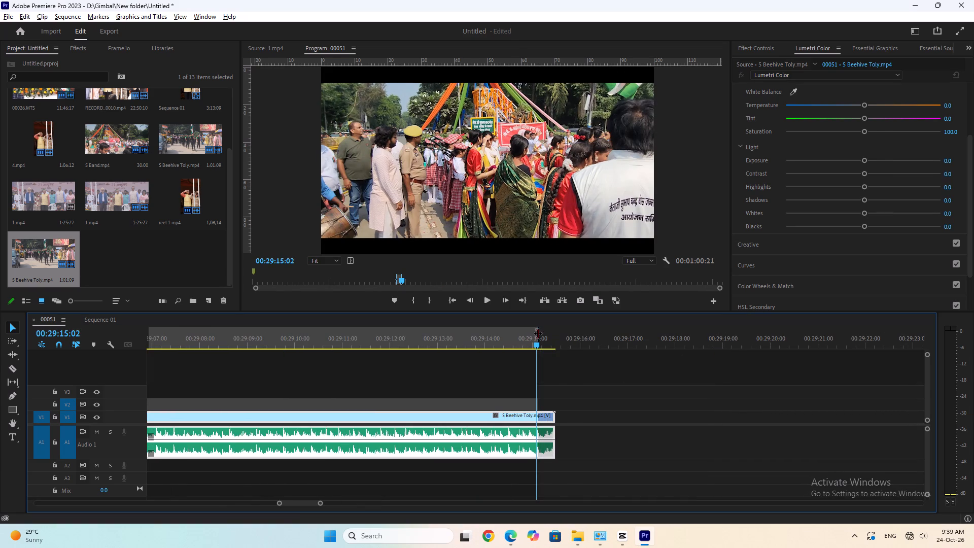
left_click_drag(540, 337, 552, 352)
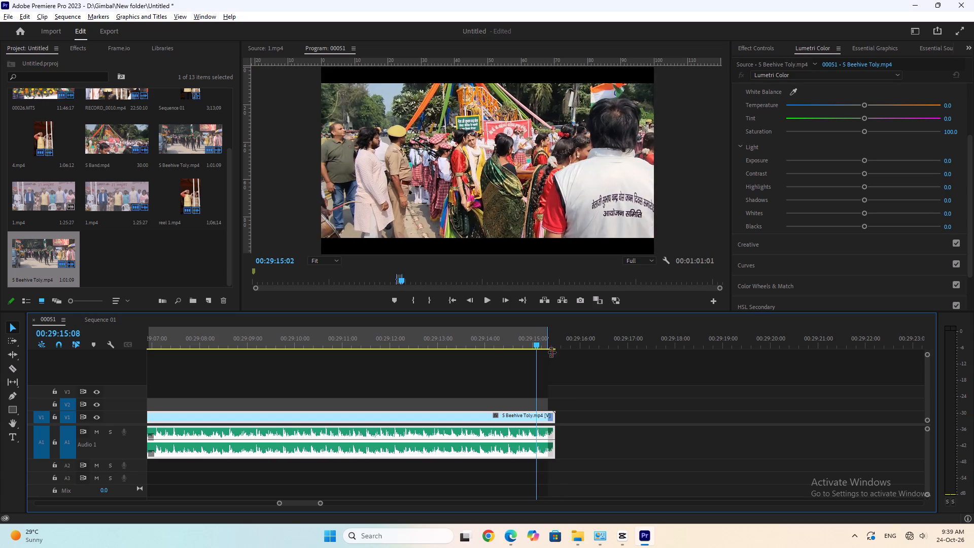
left_click_drag(552, 352, 553, 353)
Check the first frames of the marked 5 Beehive Toly clip against the In point at 00:28:14:07, frame by frame.
type("-----")
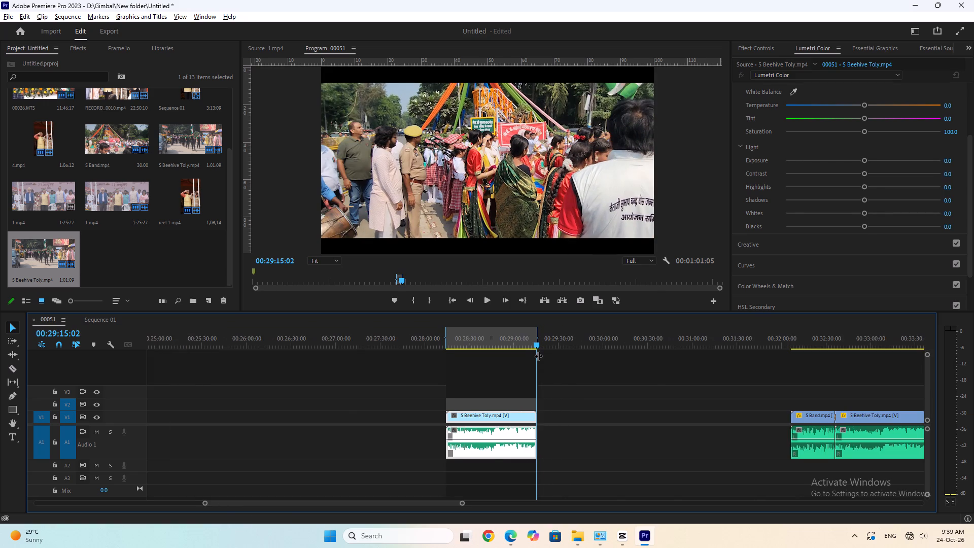
left_click_drag(458, 345, 450, 347)
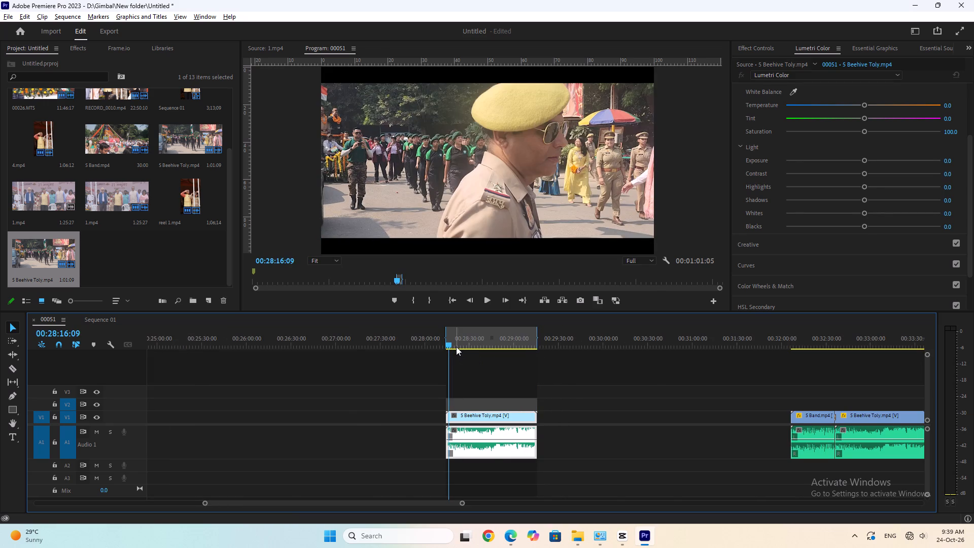
type("===")
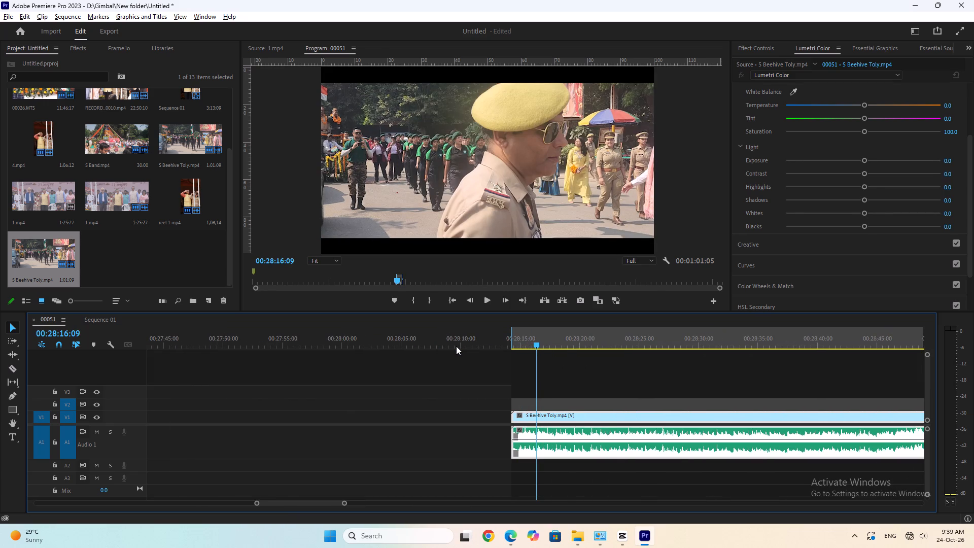
left_click_drag(529, 346, 511, 357)
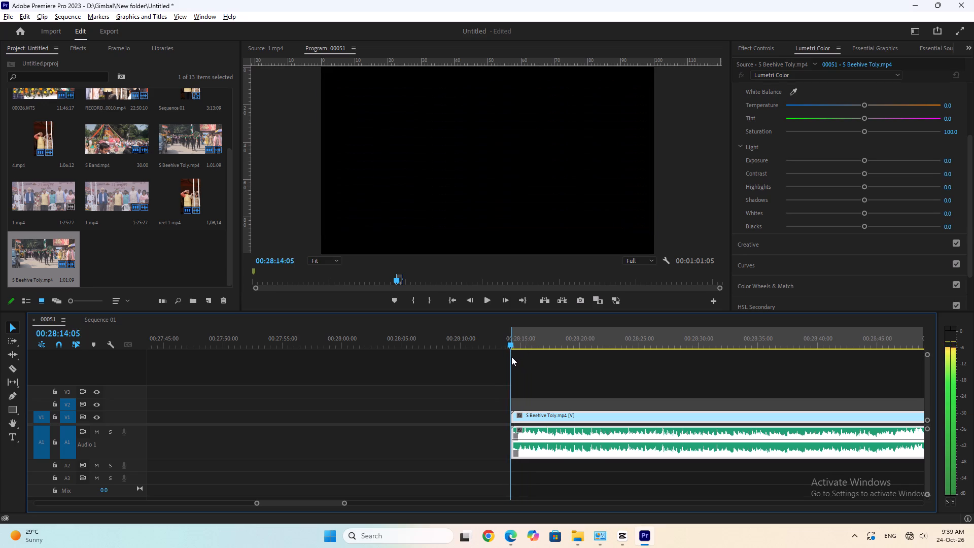
left_click_drag(511, 357, 512, 362)
type("===")
type("===")
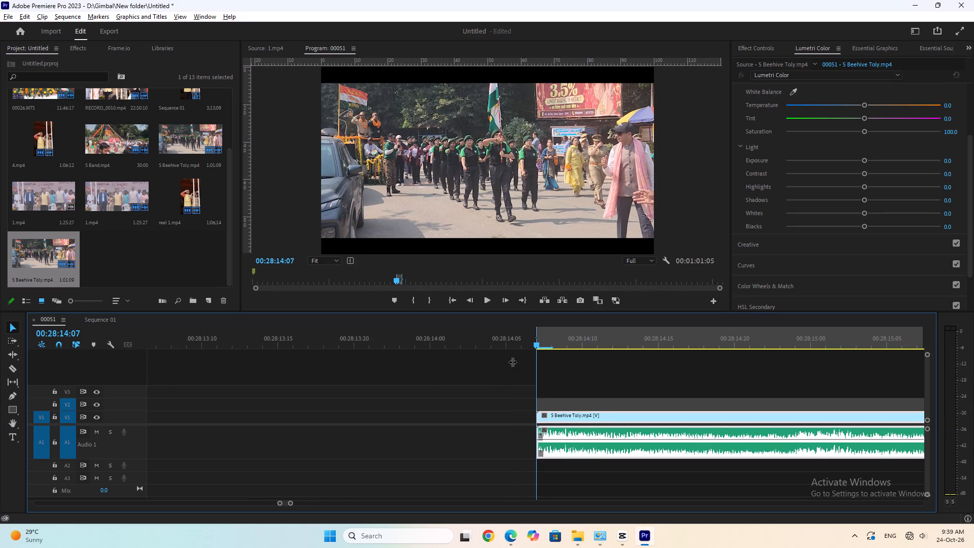
key("Right")
key("Right")
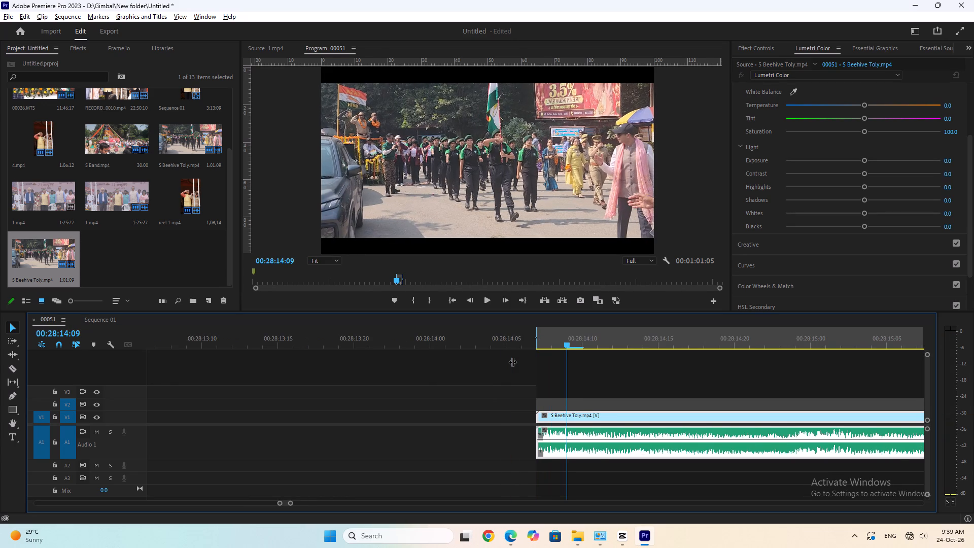
key("Right")
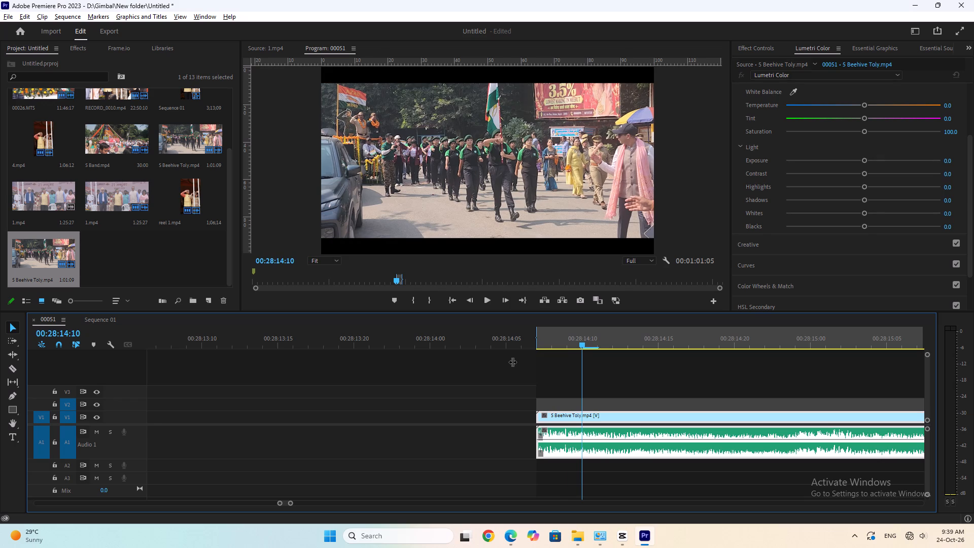
Skim the footage of the marked 5 Beehive Toly clip back and forth, ending at 00:28:32:18.
type("-------")
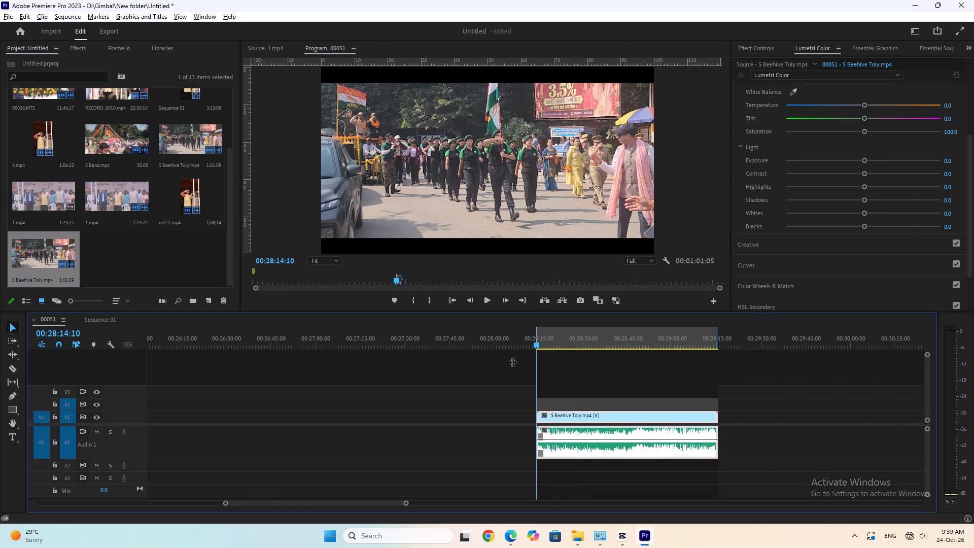
left_click_drag(562, 347, 576, 344)
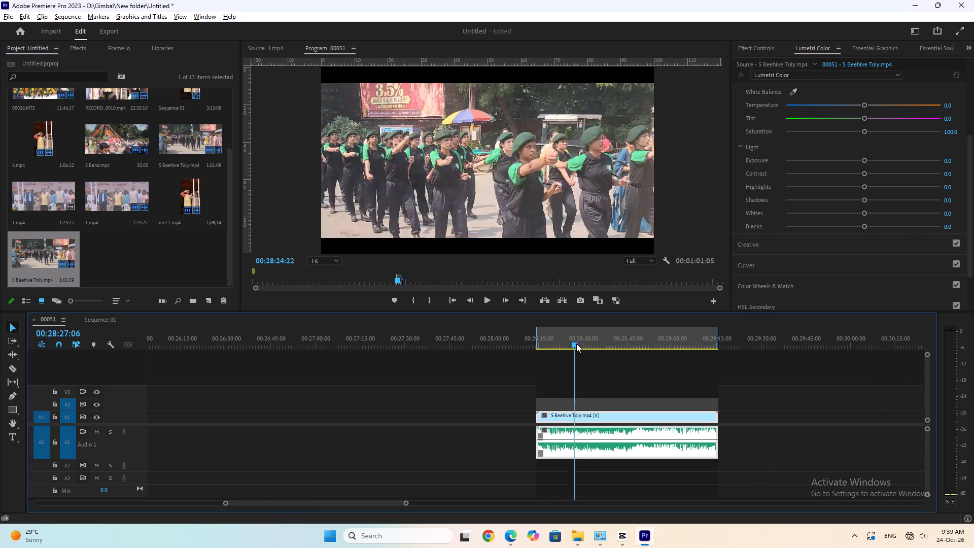
left_click_drag(576, 344, 691, 372)
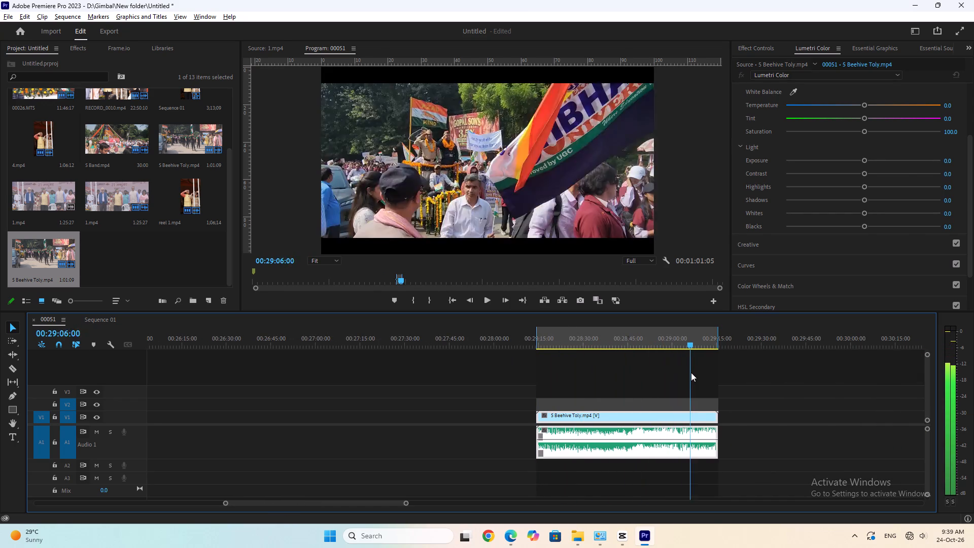
left_click_drag(691, 372, 641, 395)
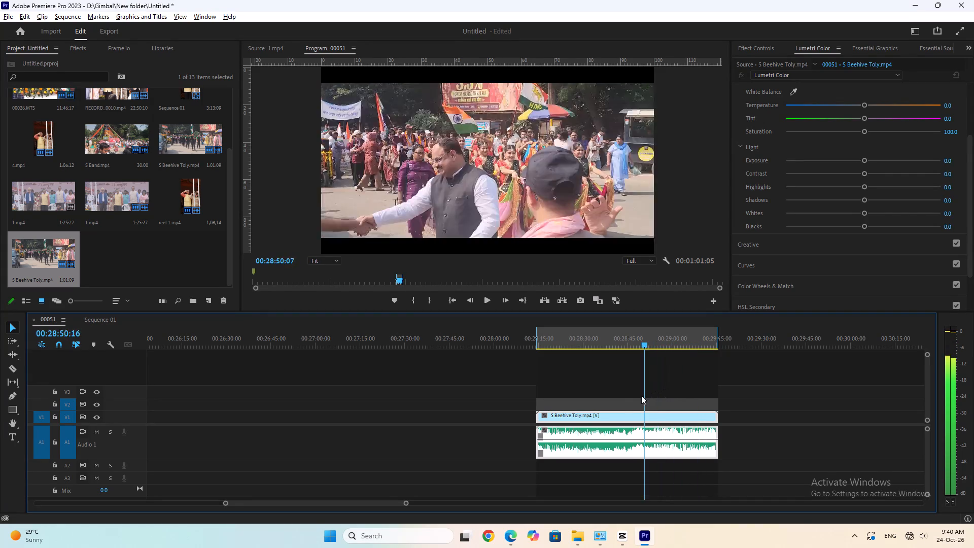
left_click_drag(641, 395, 648, 400)
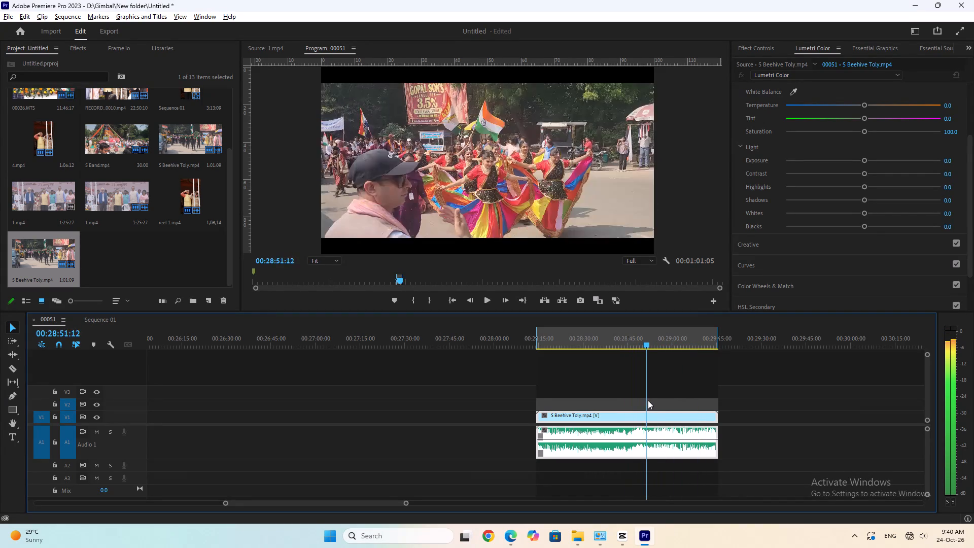
left_click_drag(648, 400, 649, 401)
left_click_drag(633, 346, 613, 351)
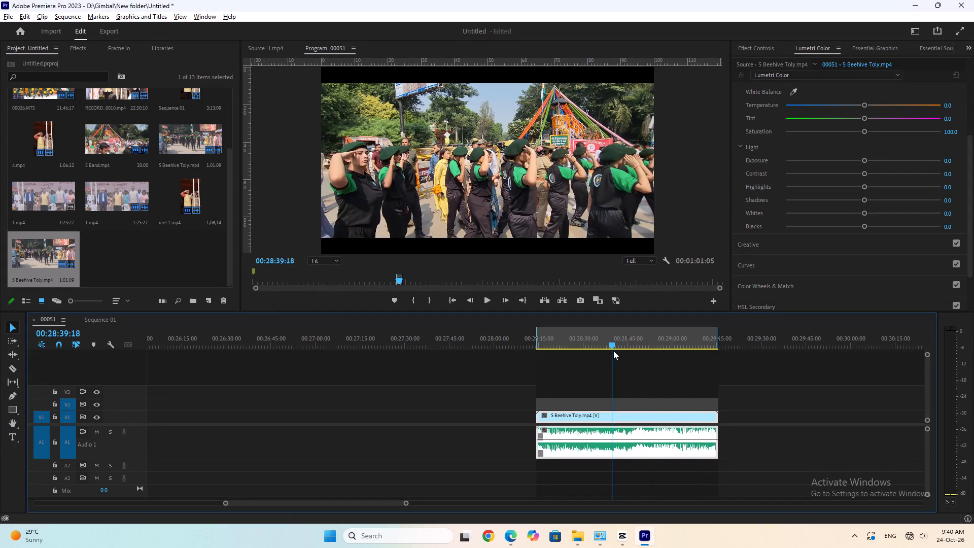
left_click_drag(613, 351, 599, 358)
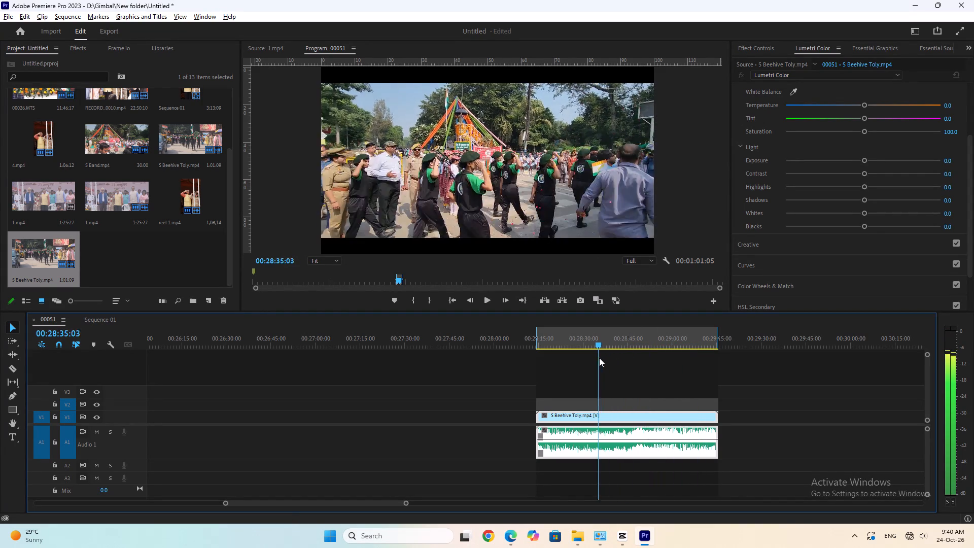
left_click_drag(599, 358, 582, 369)
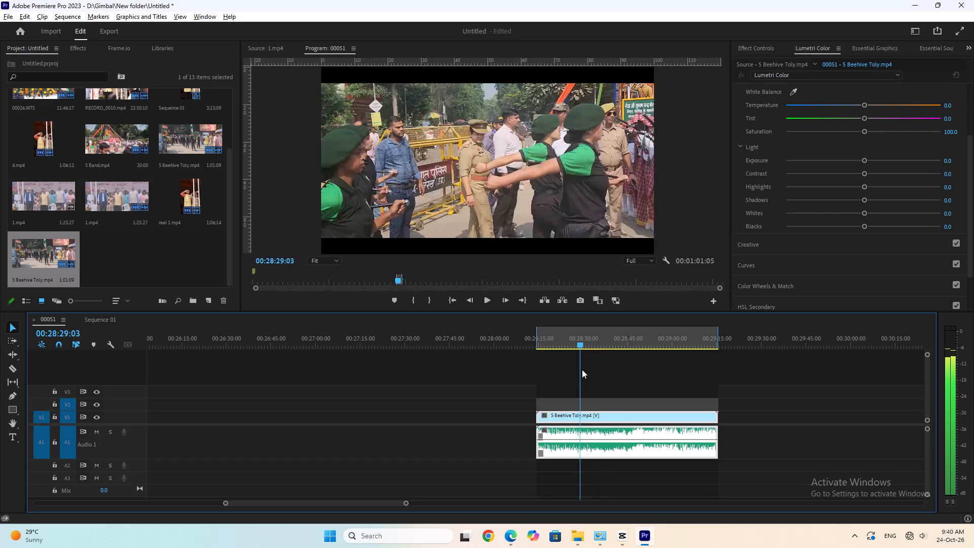
left_click_drag(582, 369, 561, 395)
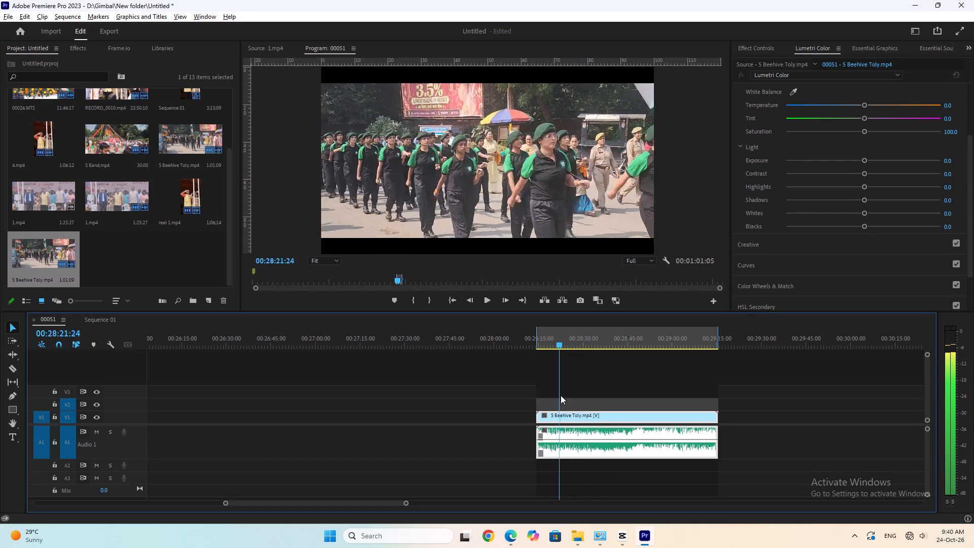
left_click_drag(561, 395, 574, 405)
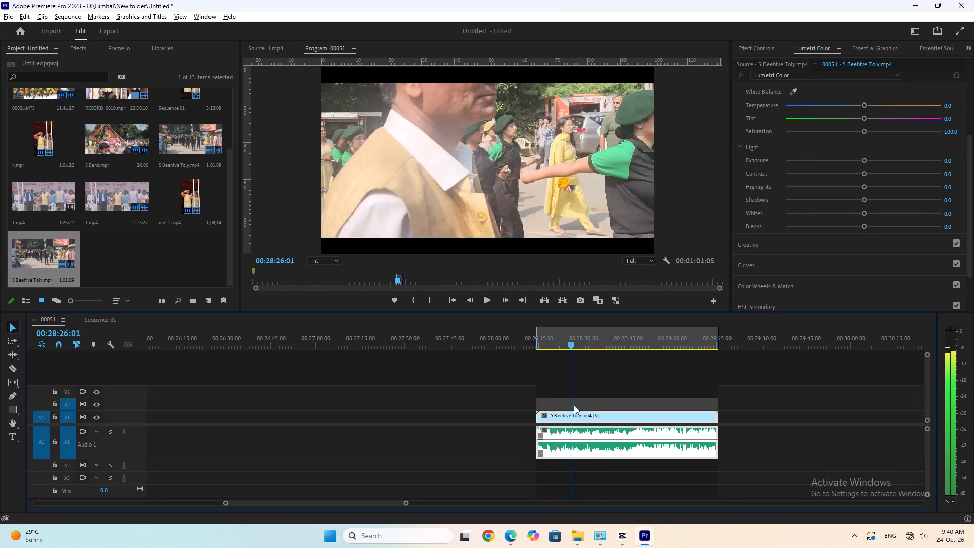
left_click_drag(574, 405, 593, 402)
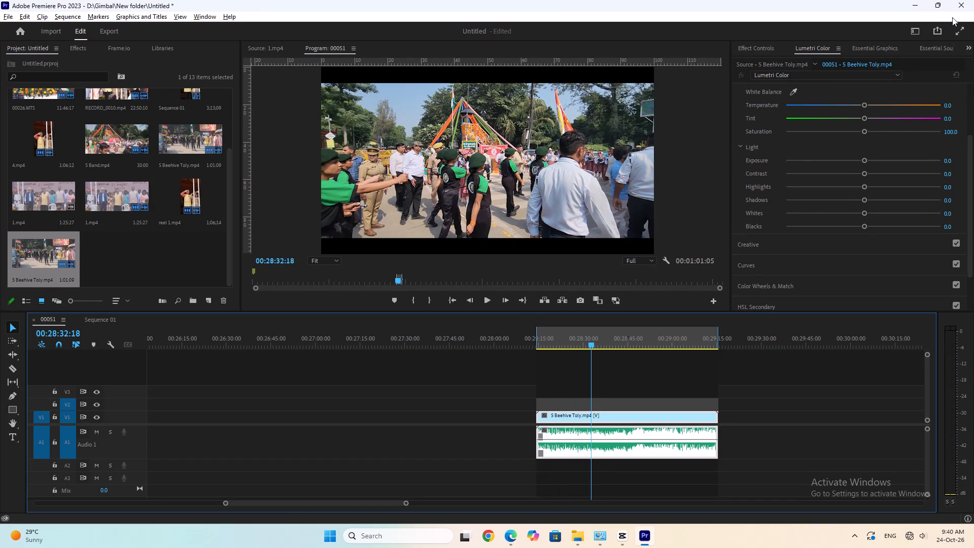
Switch to File Explorer, open the 21st oct Boss clips folder inside Boss 21 edit, and play video 5 in VLC.
left_click(912, 2)
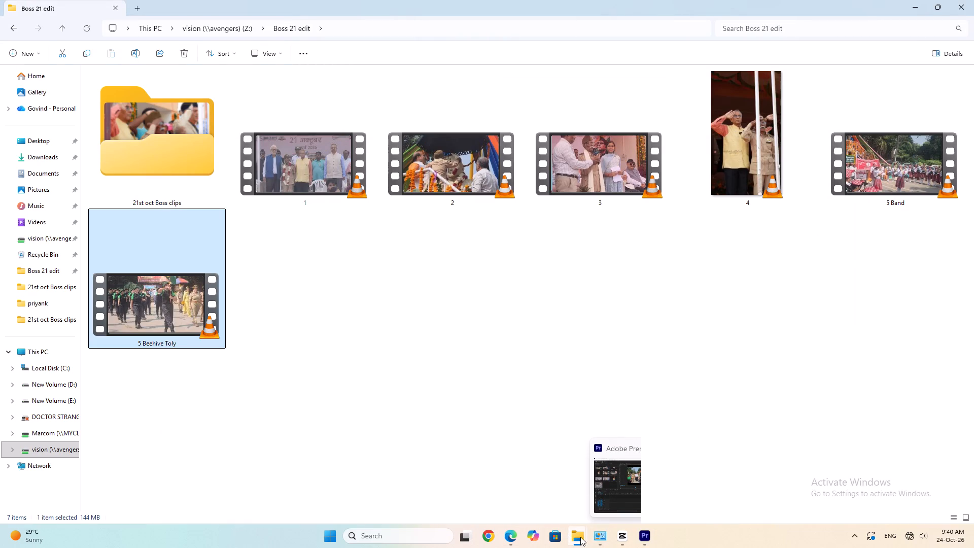
left_click(603, 282)
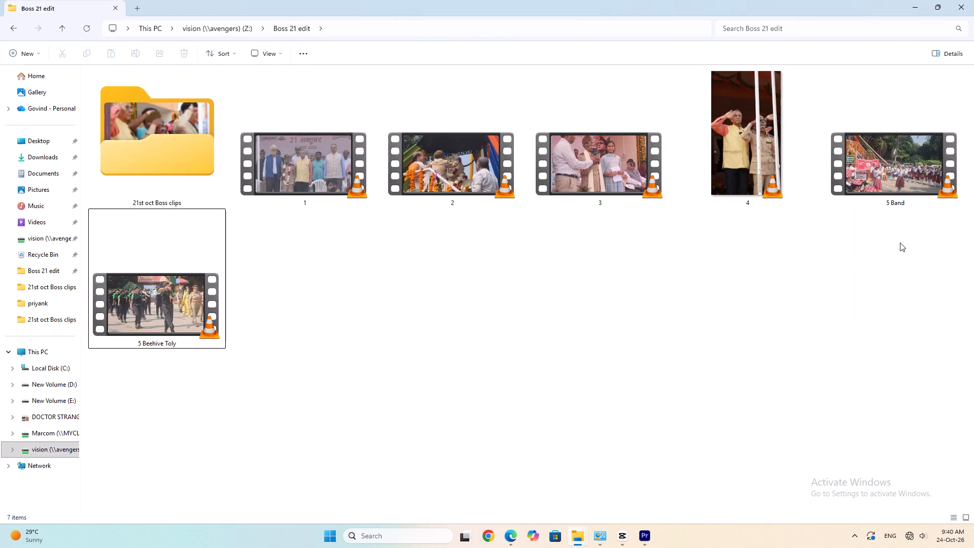
double_click(140, 120)
triple_click(328, 97)
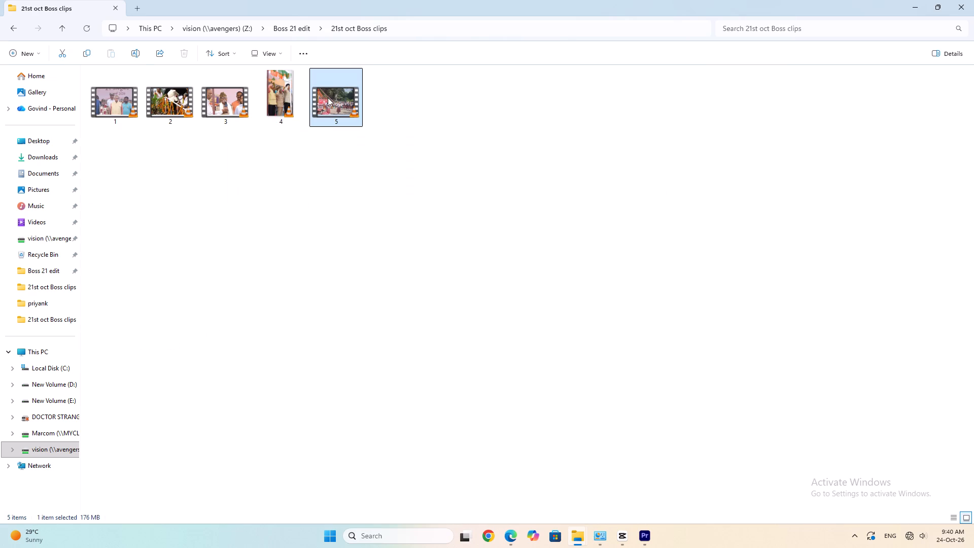
left_click(384, 324)
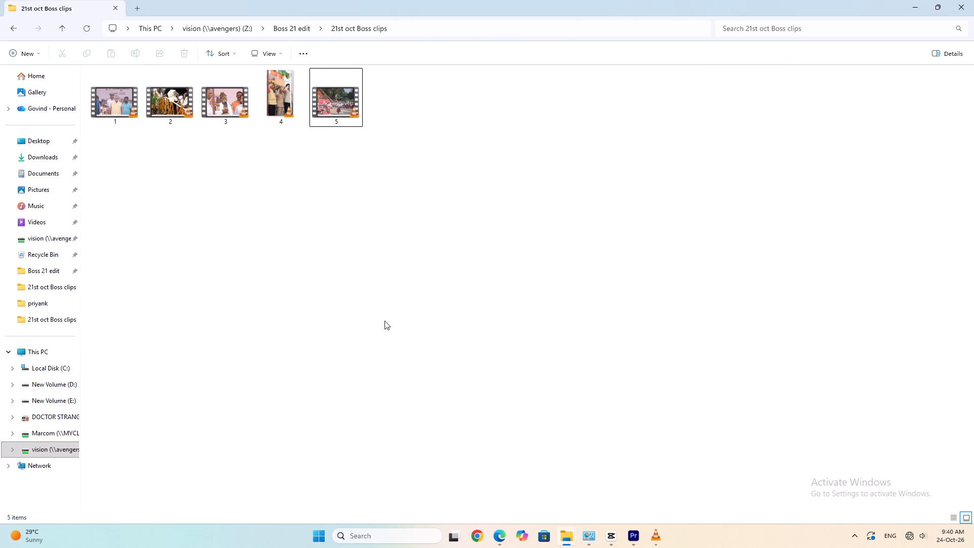
left_click(642, 535)
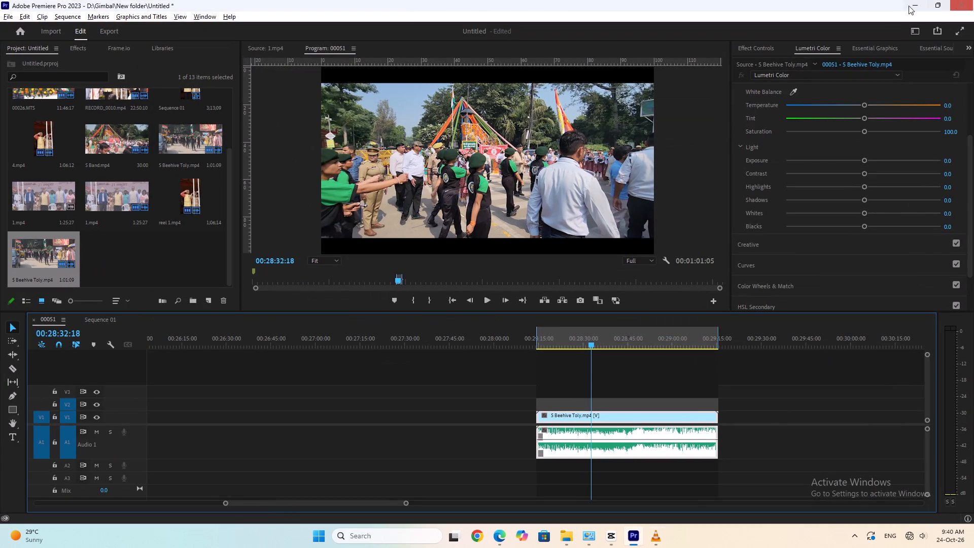
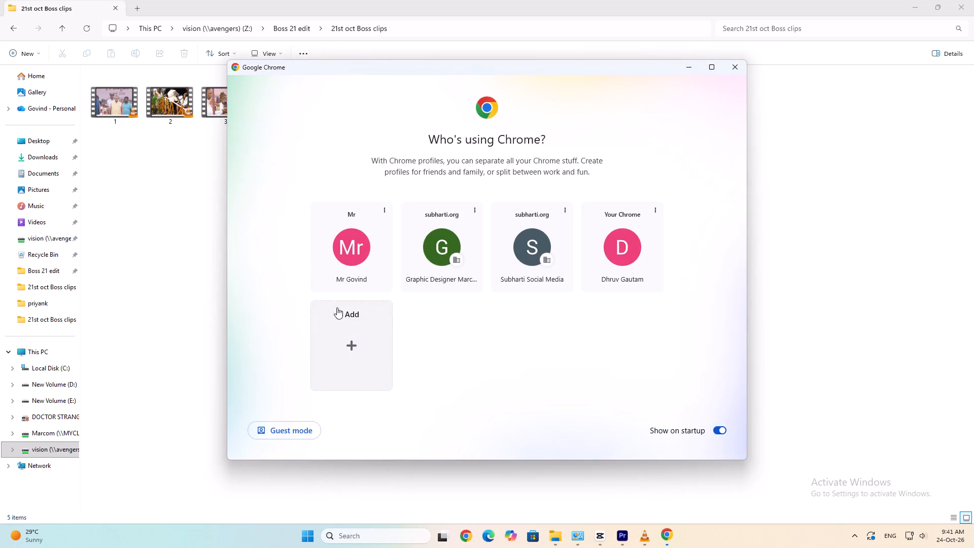
Switch to Google Chrome using the Mr profile and begin a Google search from the new tab page.
left_click(366, 262)
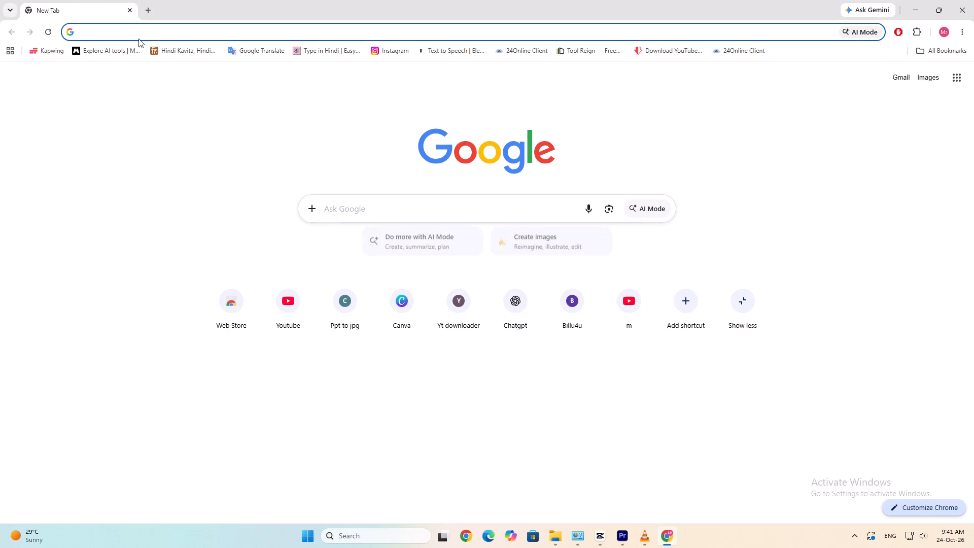
left_click(361, 203)
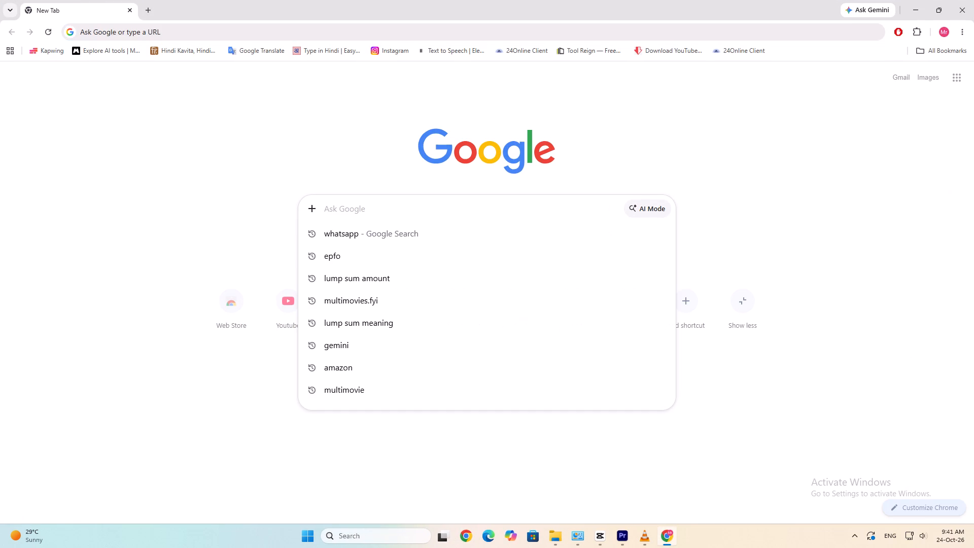
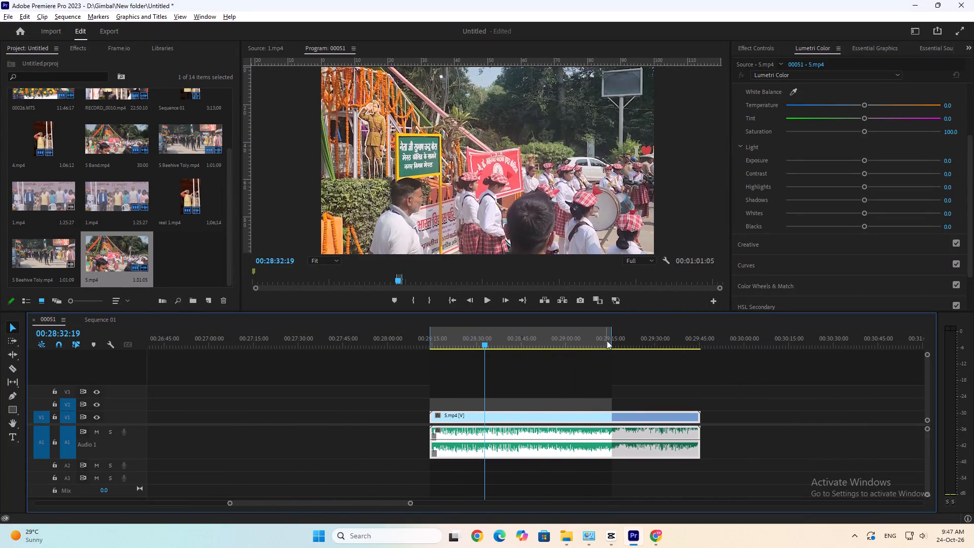
Move the Out point to the end of the 5.mp4 clip, extending the marked range to 00:01:31:05.
left_click_drag(613, 338, 701, 359)
left_click(730, 453)
Select the group of RECORD_0010.mp4 clips at the start of the 00051 sequence, with their audio.
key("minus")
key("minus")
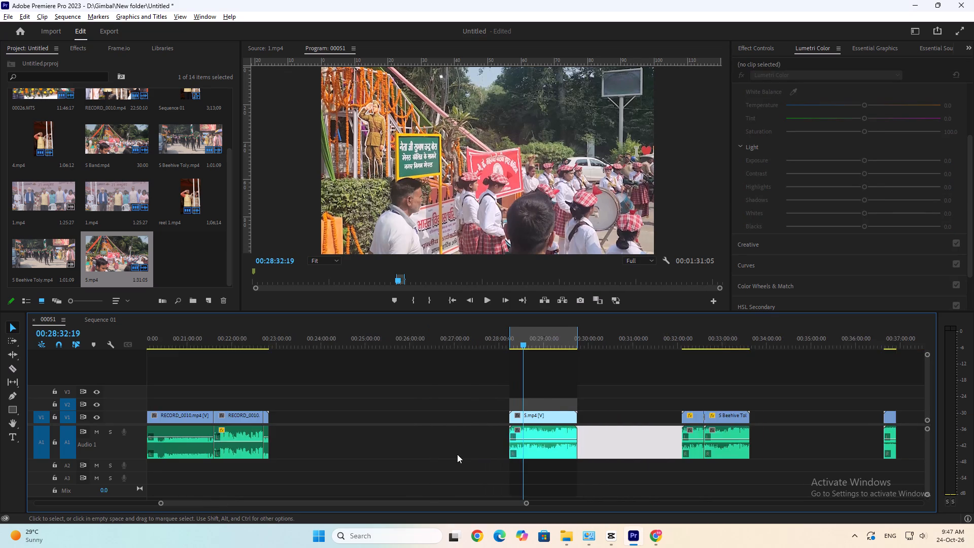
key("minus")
left_click(305, 438)
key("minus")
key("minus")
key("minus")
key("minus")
left_click_drag(176, 487, 343, 350)
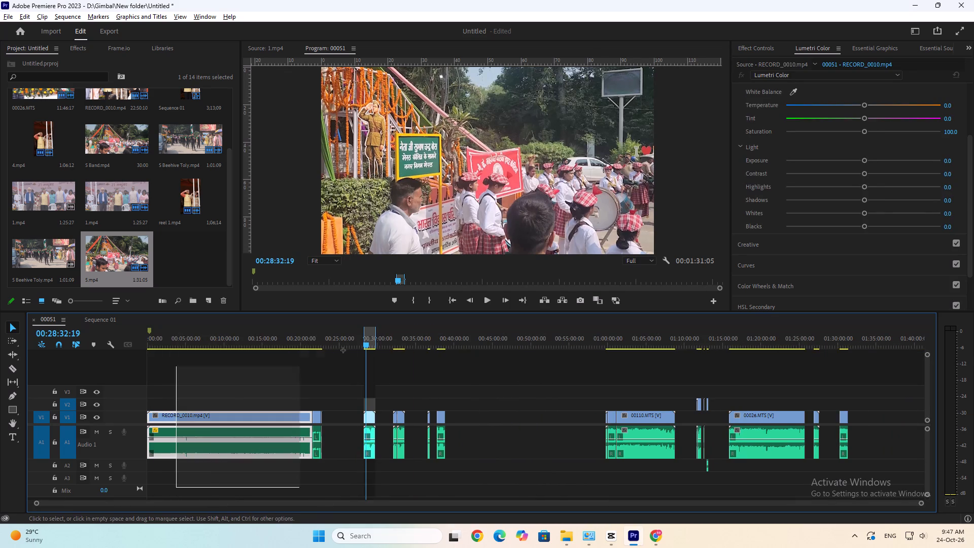
Move RECORD_0010.mp4 and the short clip beside it from the start of sequence 00051 to after the last clip, on the same tracks.
left_click_drag(343, 350, 378, 339)
left_click(300, 478)
left_click_drag(168, 477, 331, 379)
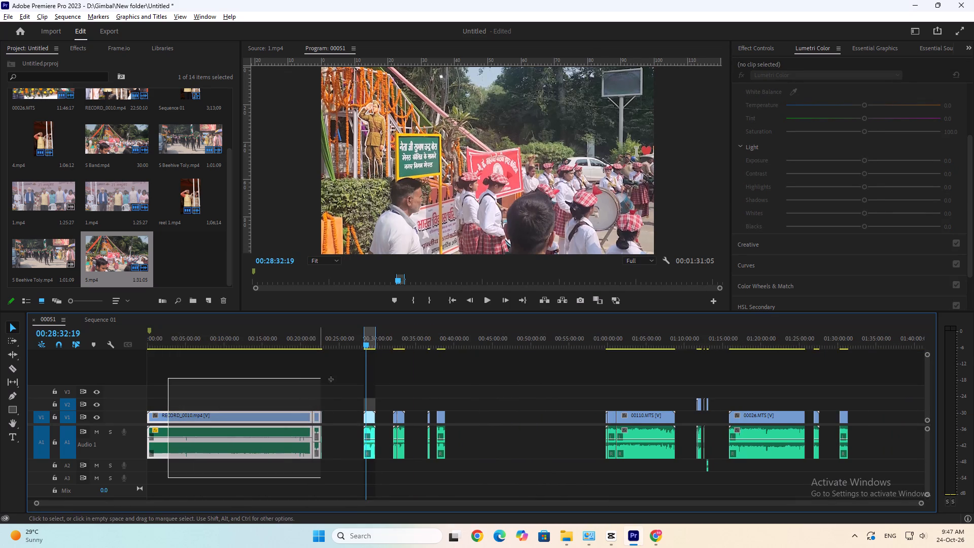
left_click_drag(331, 379, 330, 380)
left_click_drag(205, 418, 636, 398)
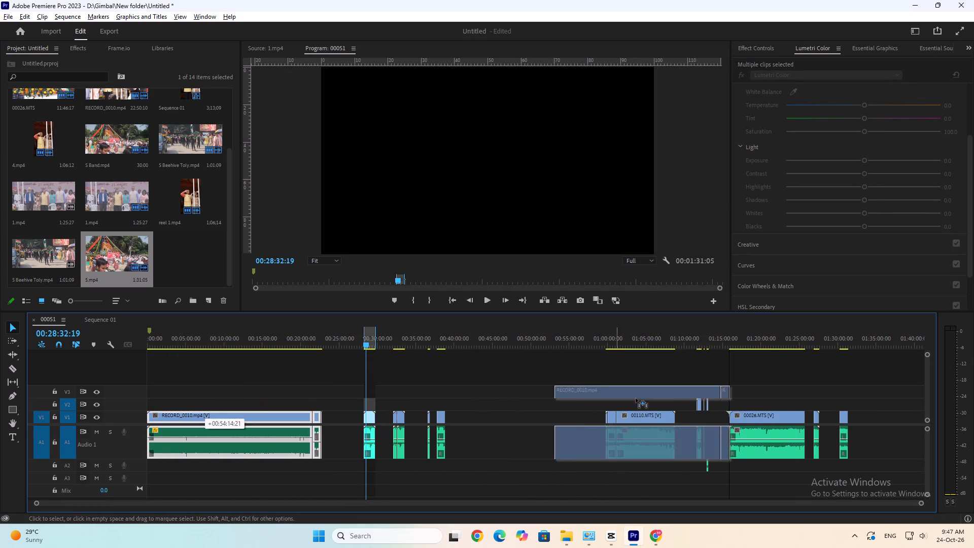
left_click_drag(636, 398, 911, 415)
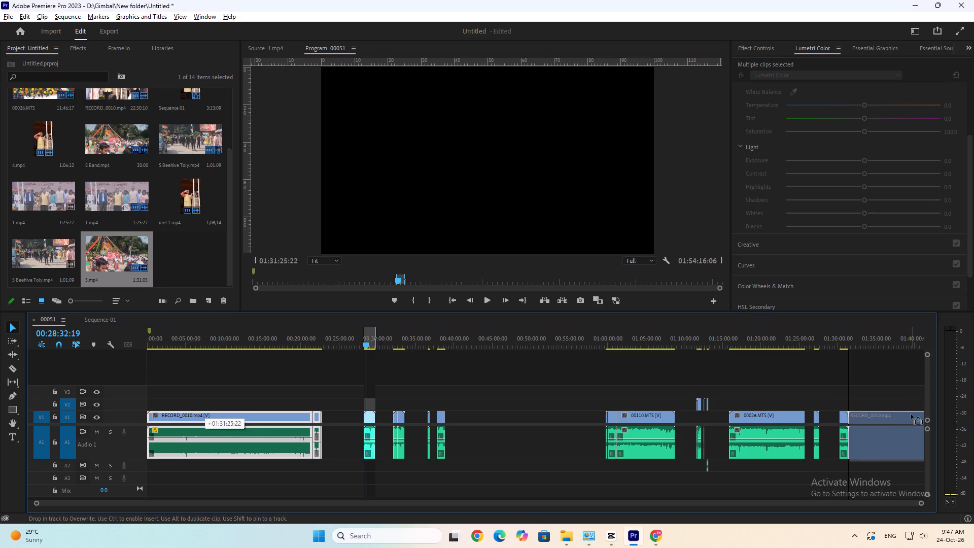
left_click_drag(911, 415, 918, 414)
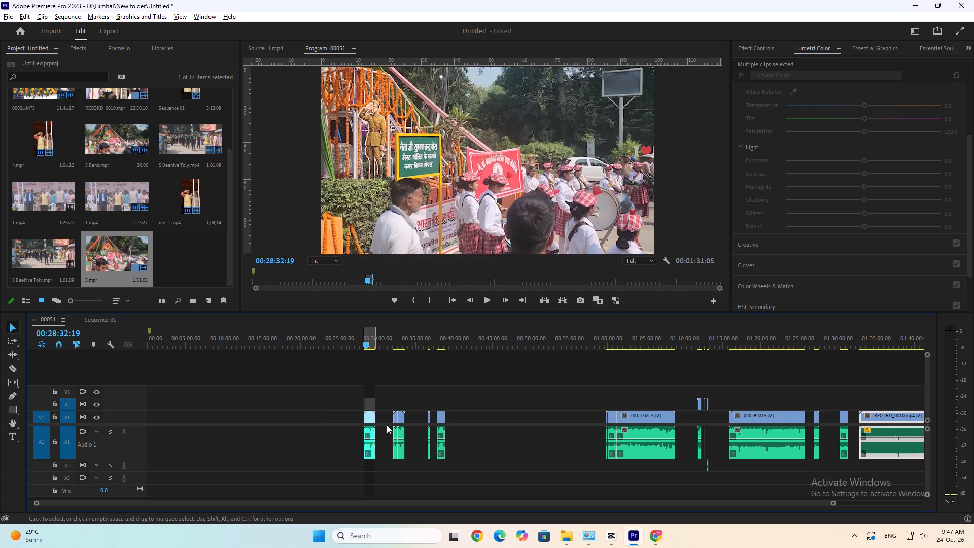
Move the 5.mp4 clip with its audio to near the start of sequence 00051, at about 00:00:17.
left_click_drag(368, 418, 141, 424)
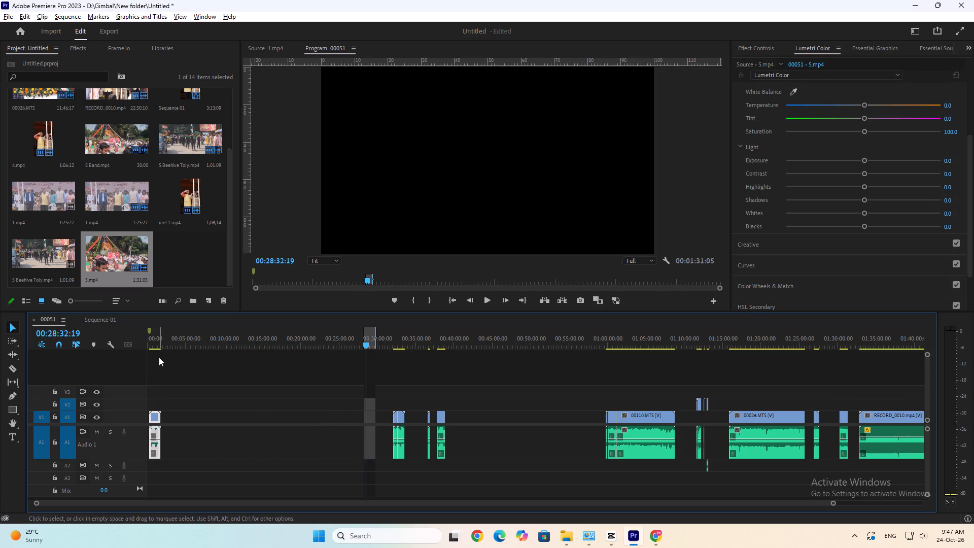
Place the playhead close to the first frame of the moved 5.mp4 clip, at 00:00:16:21.
left_click_drag(156, 348, 112, 356)
key("equal")
key("equal")
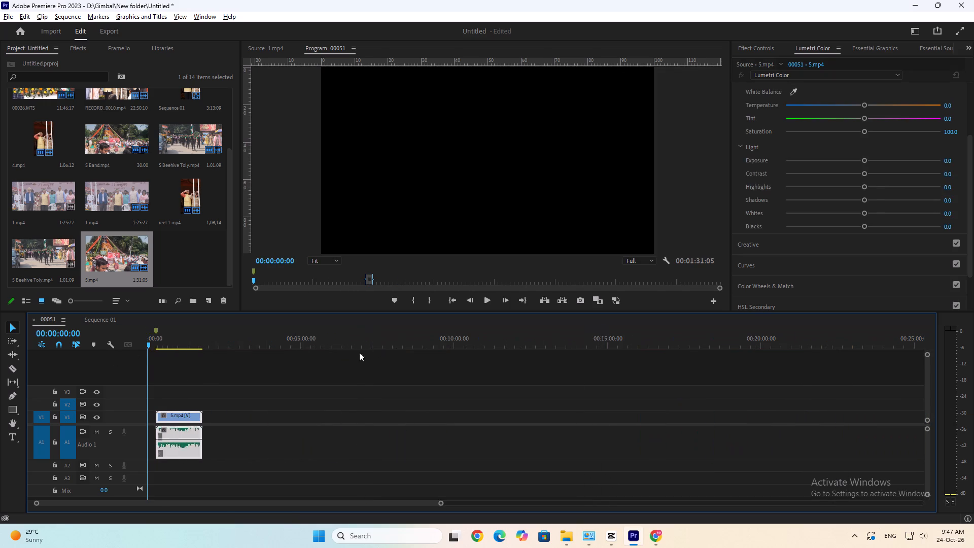
key("equal")
key("equal")
key("equal")
left_click_drag(226, 341, 219, 350)
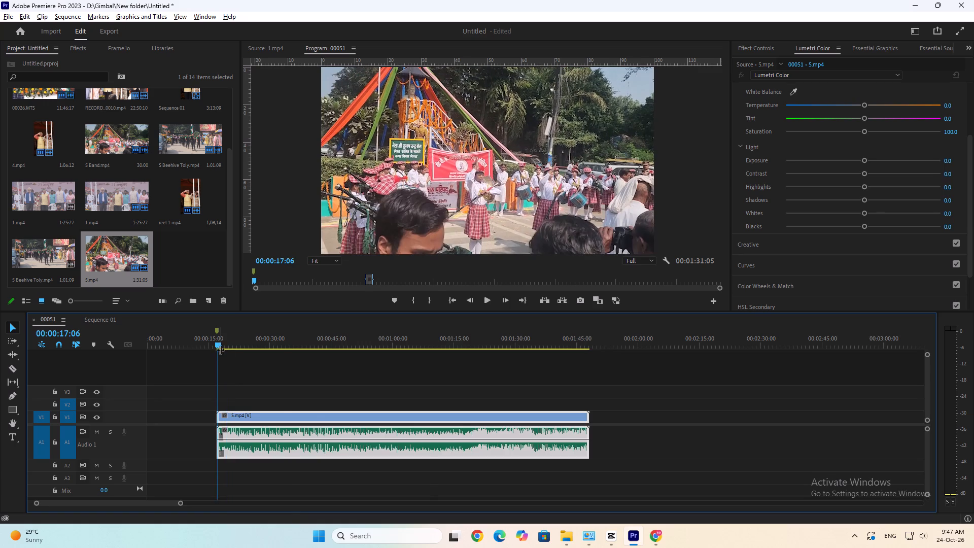
key("equal")
key("equal")
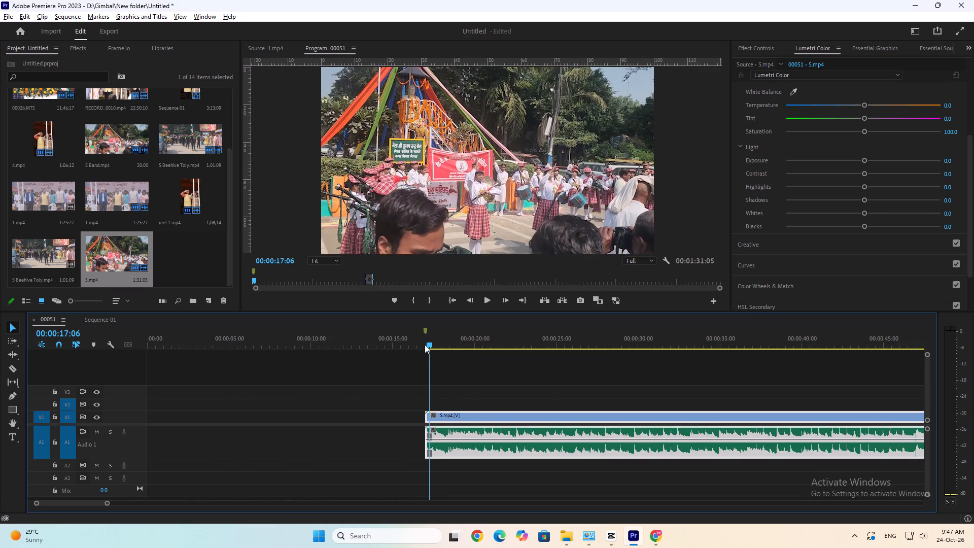
left_click_drag(430, 354, 423, 356)
key("equal")
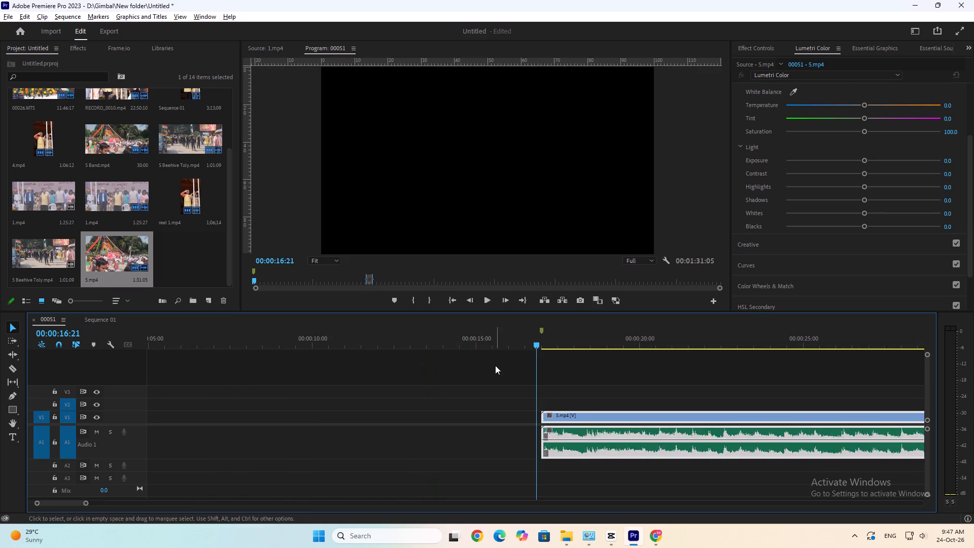
Set the In point of sequence 00051 at 00:00:17:00, on the first frame of 5.mp4, and deselect the clip.
key("equal")
key("equal")
key("equal")
left_click_drag(562, 345, 579, 359)
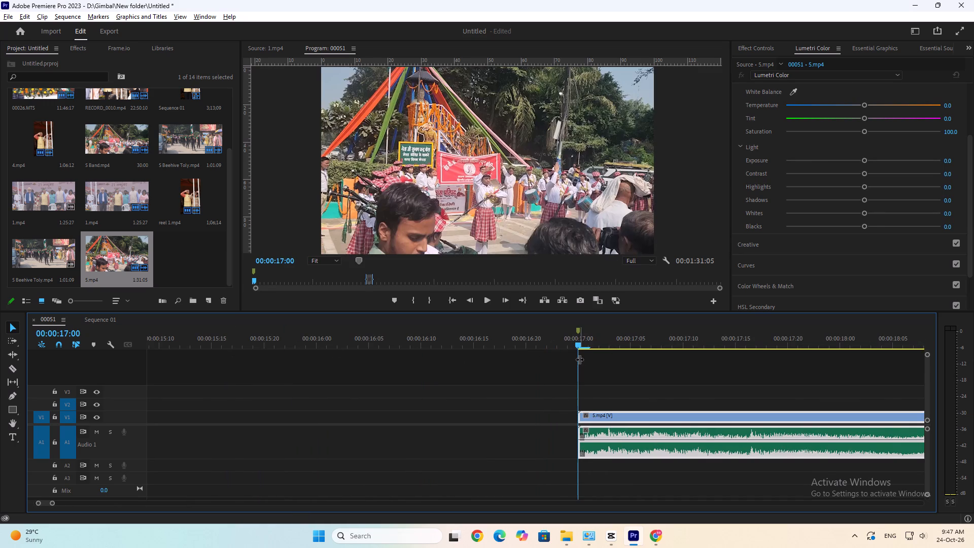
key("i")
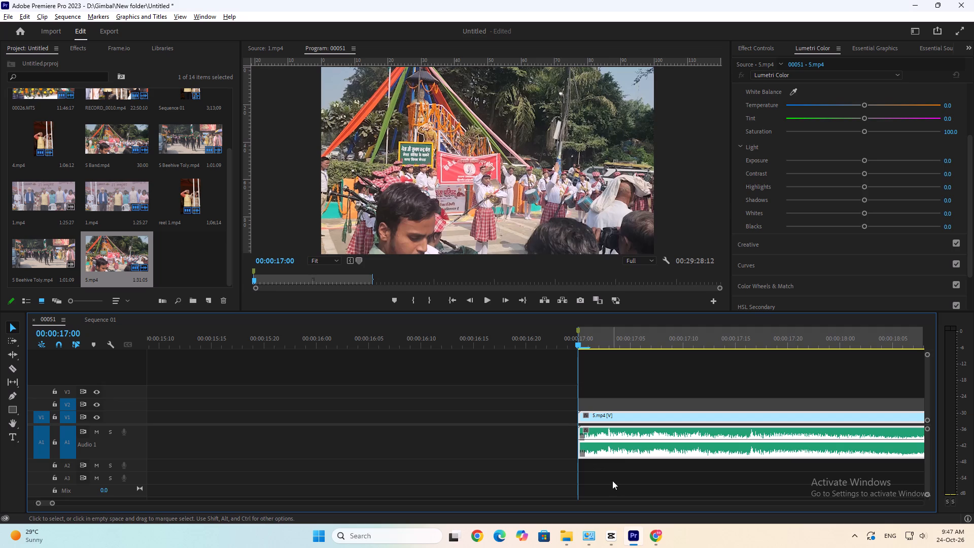
left_click(607, 485)
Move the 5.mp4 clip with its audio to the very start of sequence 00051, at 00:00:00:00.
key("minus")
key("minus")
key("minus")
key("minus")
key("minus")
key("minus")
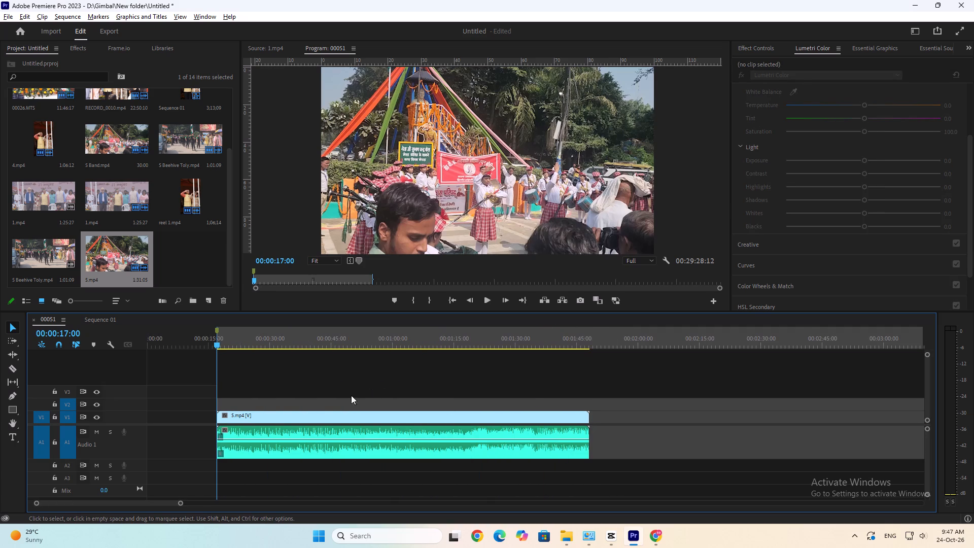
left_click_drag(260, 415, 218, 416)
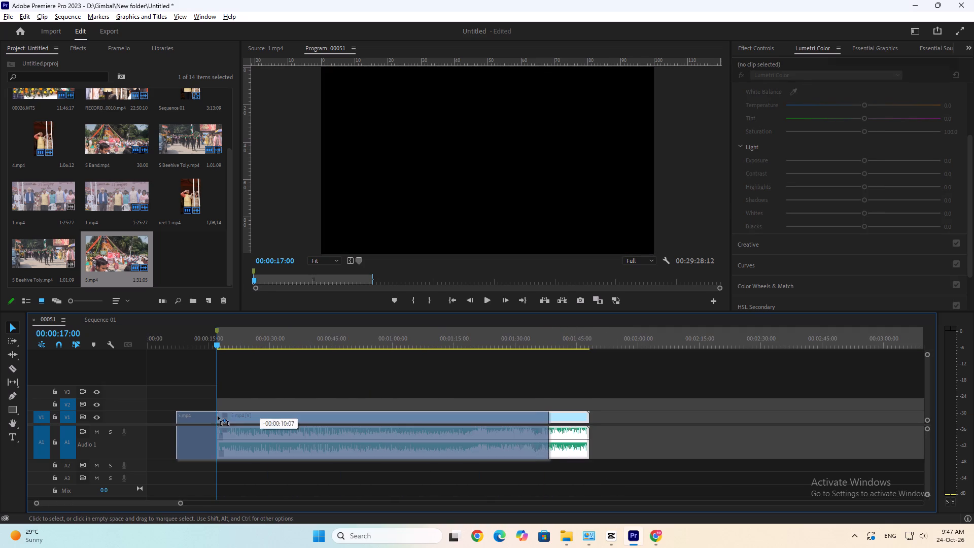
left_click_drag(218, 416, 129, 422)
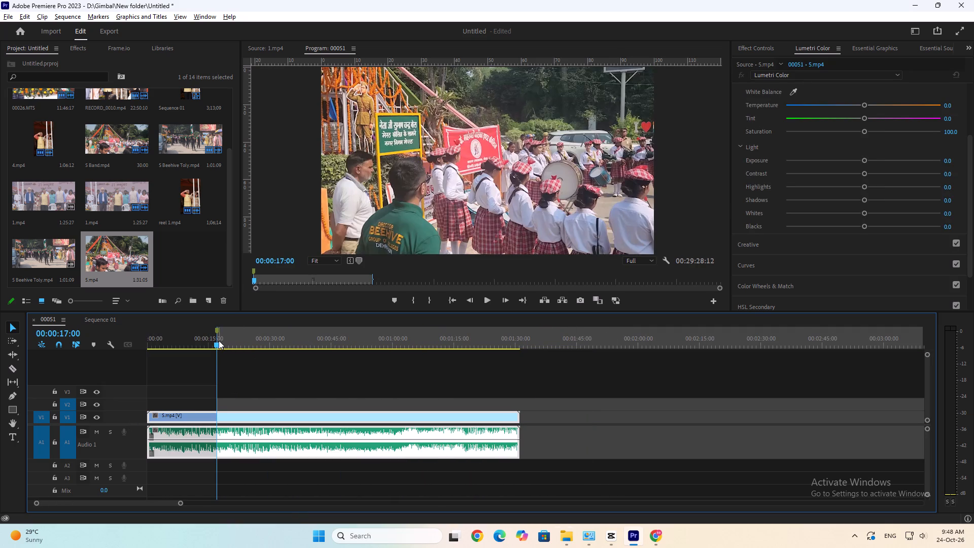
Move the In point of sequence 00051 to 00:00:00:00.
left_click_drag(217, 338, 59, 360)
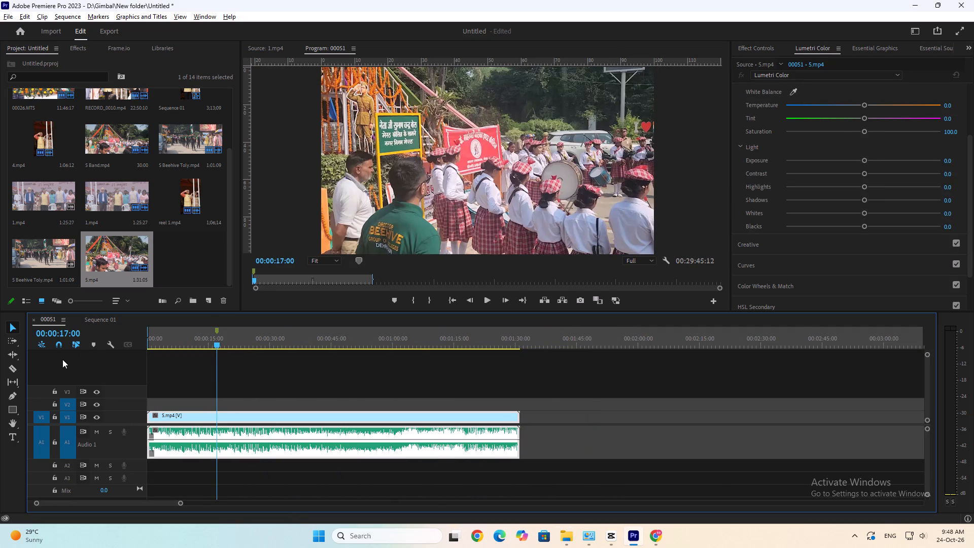
Place the playhead at the start of sequence 00051, at 00:00:00:00.
left_click_drag(189, 345, 77, 355)
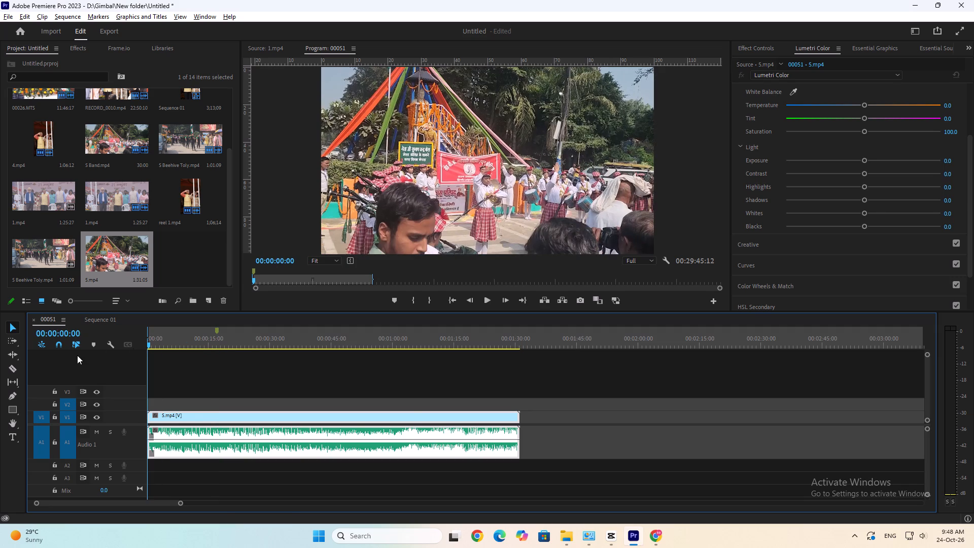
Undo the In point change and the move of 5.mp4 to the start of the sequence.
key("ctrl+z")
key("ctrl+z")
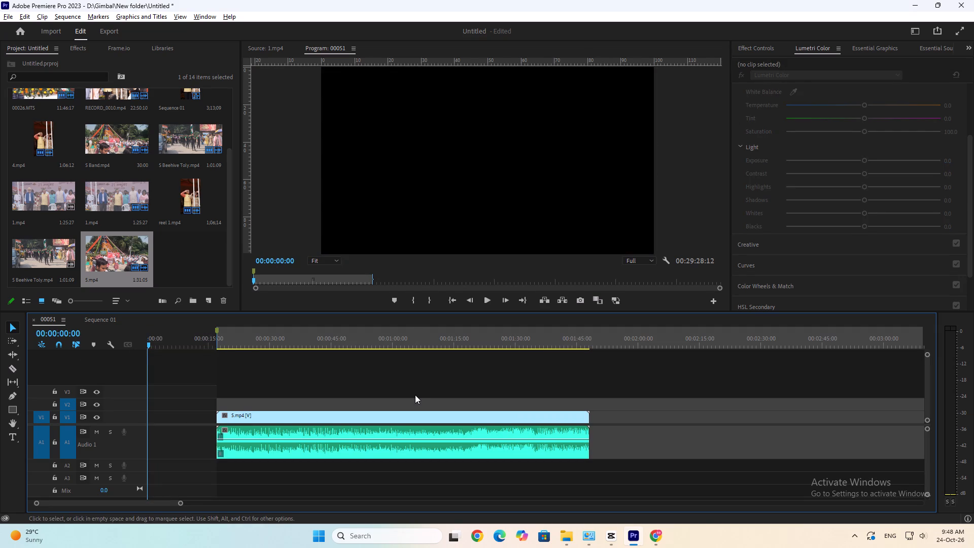
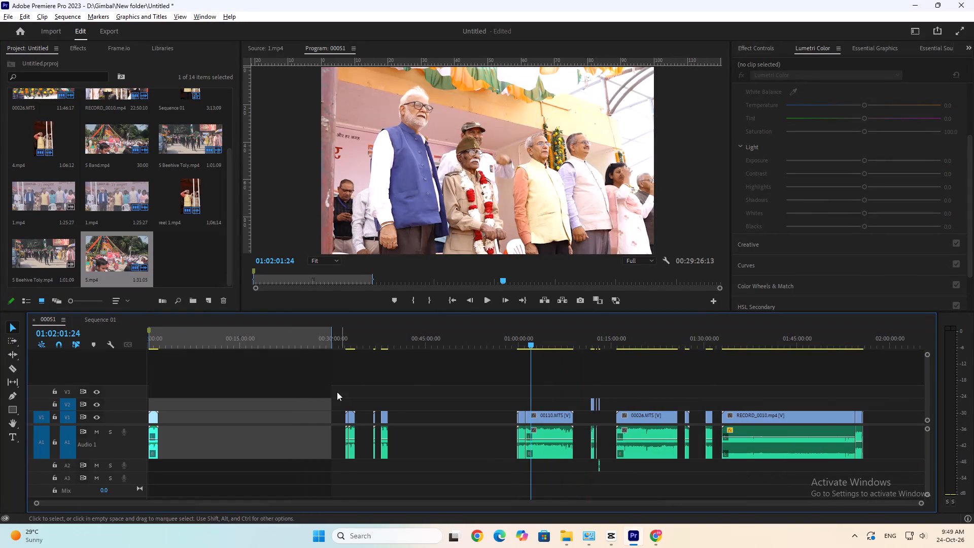
Move sequence 00051's In point back to the first frame of the 5.mp4 clip, with the playhead beside it at 00:00:16:19.
left_click_drag(169, 341, 124, 352)
key("equal")
key("equal")
key("equal")
key("equal")
key("equal")
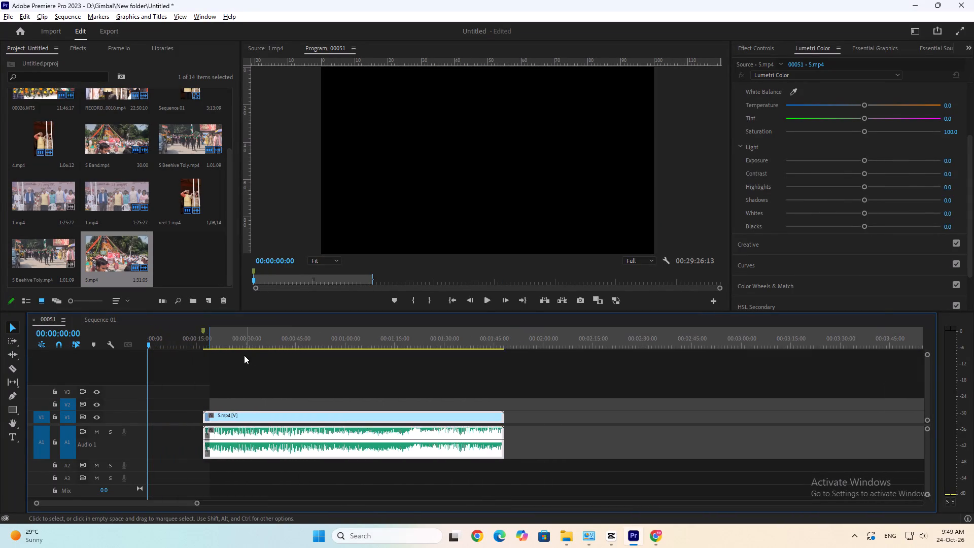
key("equal")
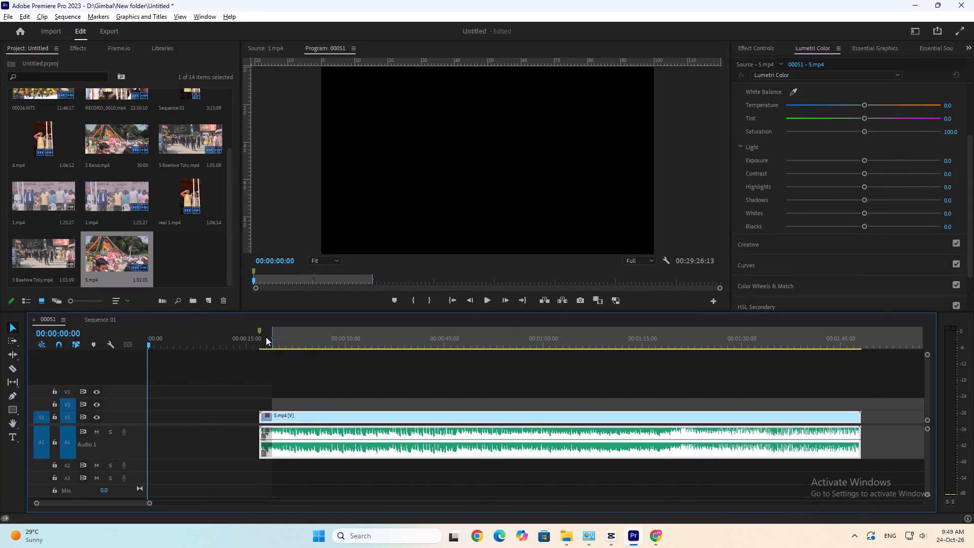
left_click_drag(270, 337, 259, 339)
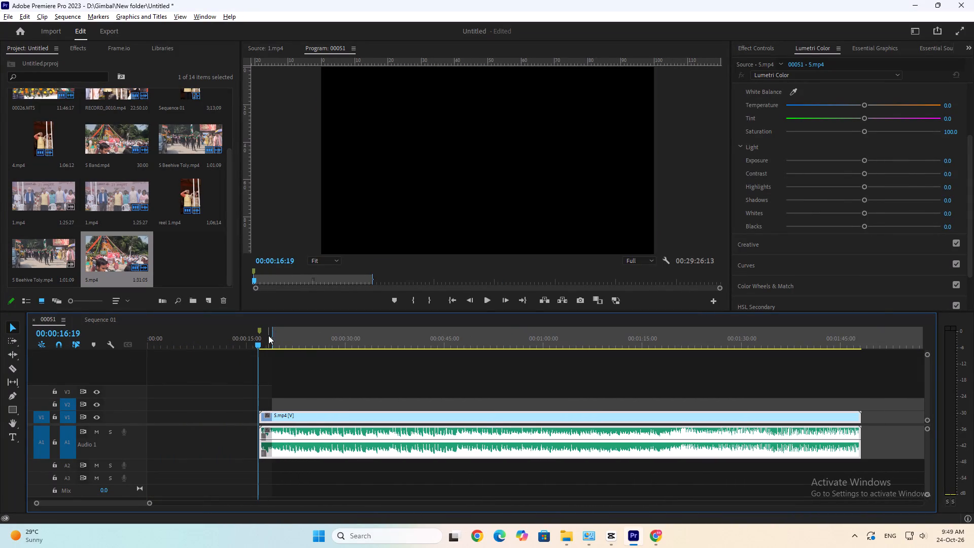
left_click_drag(272, 335, 264, 336)
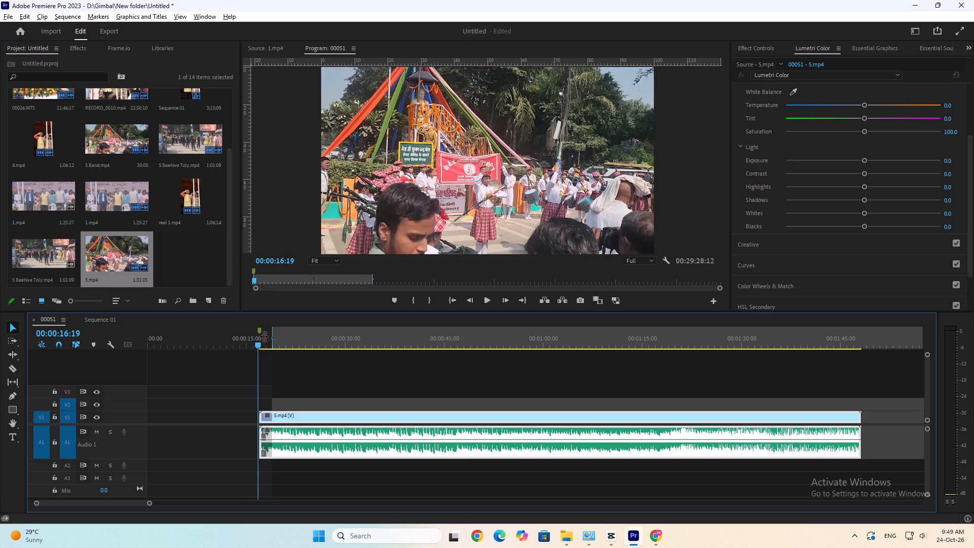
left_click_drag(264, 336, 262, 337)
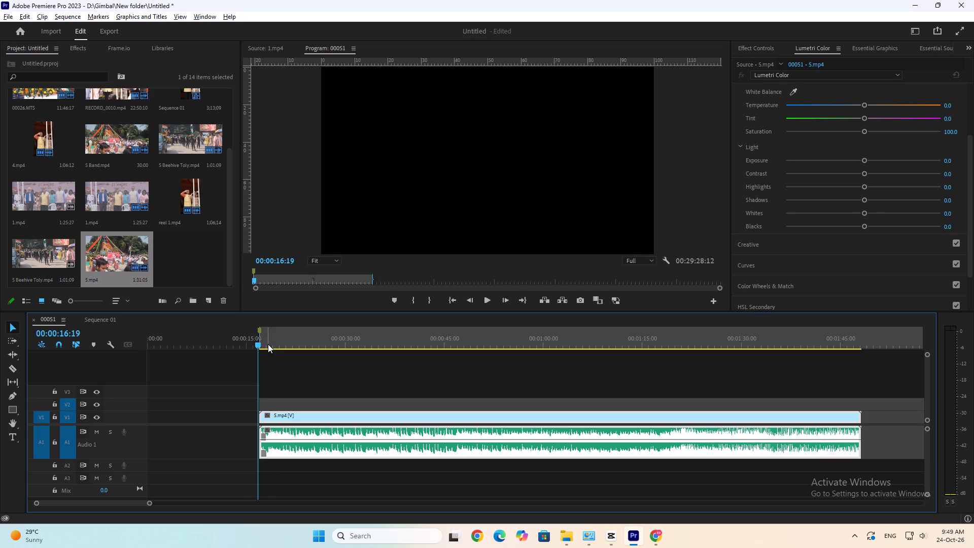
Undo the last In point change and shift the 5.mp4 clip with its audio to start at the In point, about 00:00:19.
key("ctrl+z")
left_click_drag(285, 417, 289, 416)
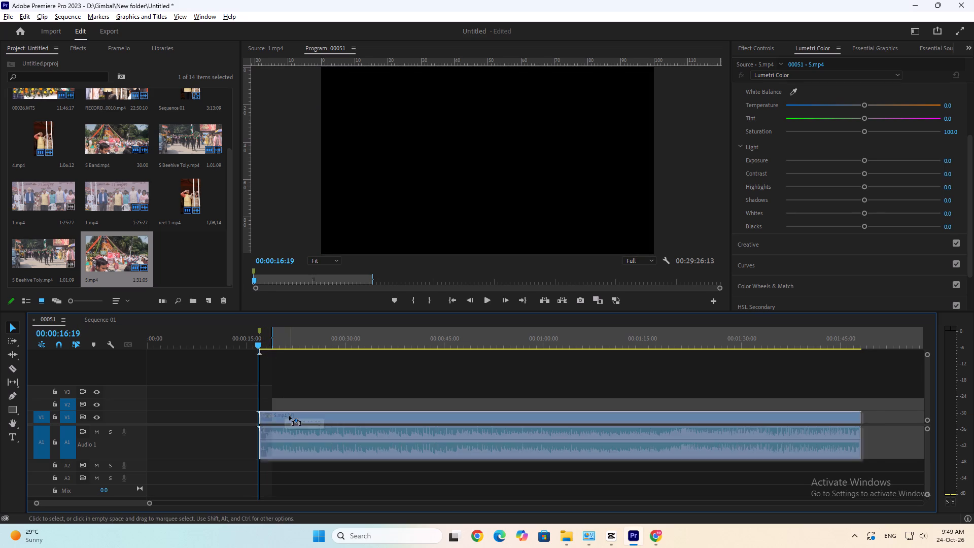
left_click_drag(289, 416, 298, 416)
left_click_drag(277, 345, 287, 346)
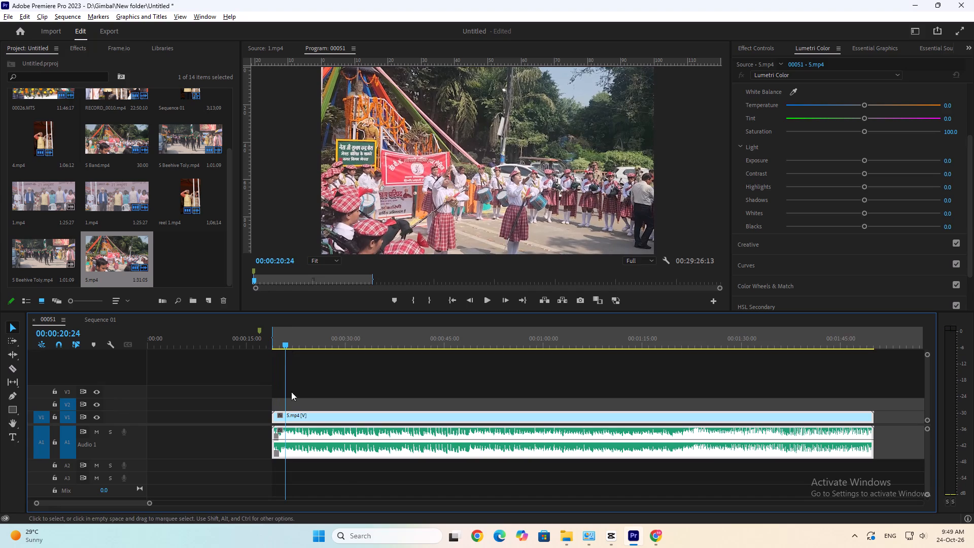
Move the 5.mp4 clip with its audio to the very start of sequence 00051.
left_click(338, 478)
key("minus")
key("minus")
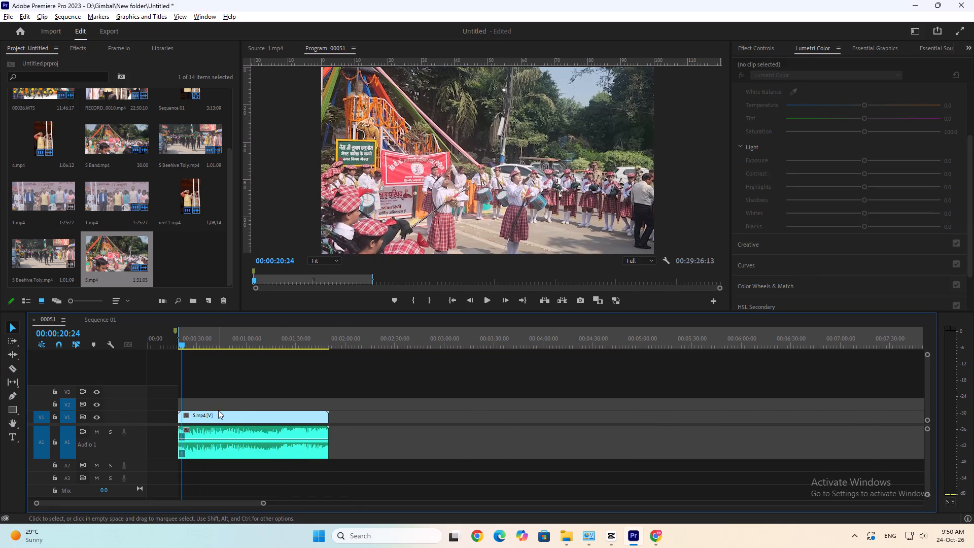
left_click_drag(219, 420, 154, 416)
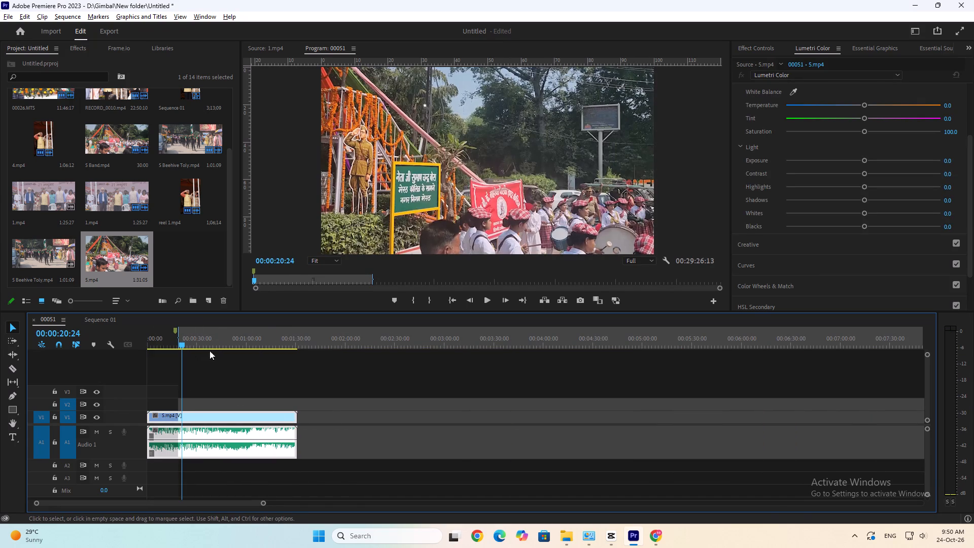
Move the In point of sequence 00051 to 00:00:00:00.
left_click(490, 459)
type("---")
key("minus")
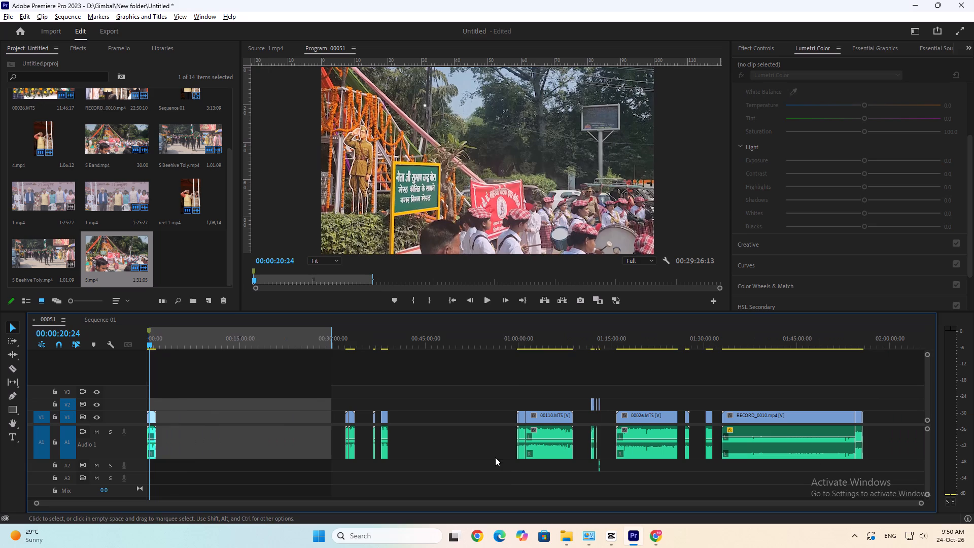
left_click_drag(149, 338, 79, 347)
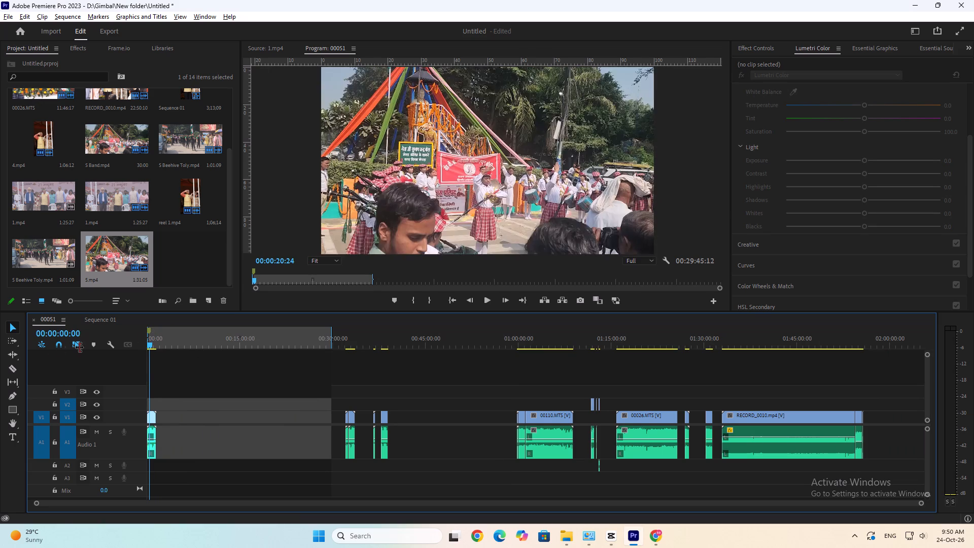
left_click_drag(79, 347, 42, 349)
Return the playhead to the sequence start, advance three frames, and preview the opening of 5.mp4 until about 00:00:03:12.
key("equal")
key("equal")
key("equal")
key("equal")
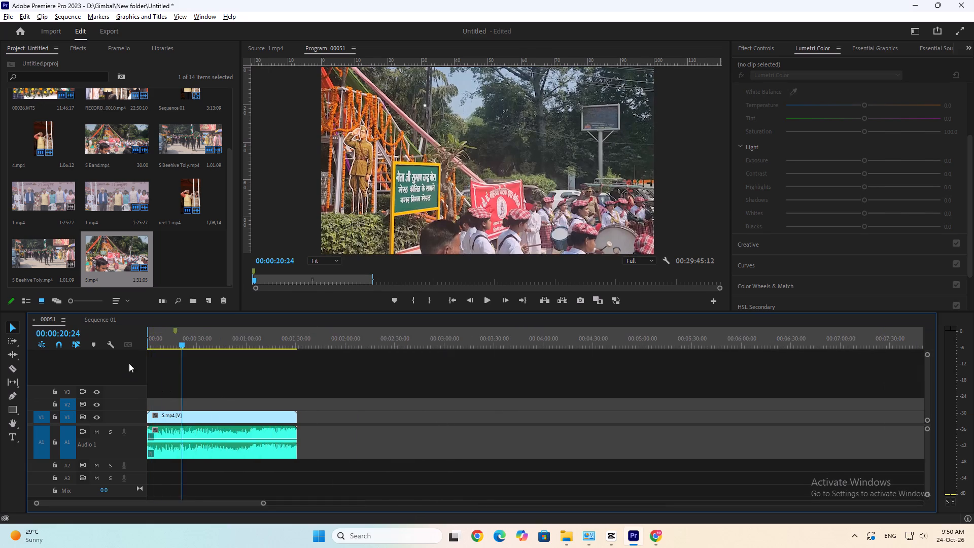
key("equal")
left_click_drag(179, 344, 0, 366)
key("equal")
key("equal")
key("equal")
type("==")
key("Right")
key("Right")
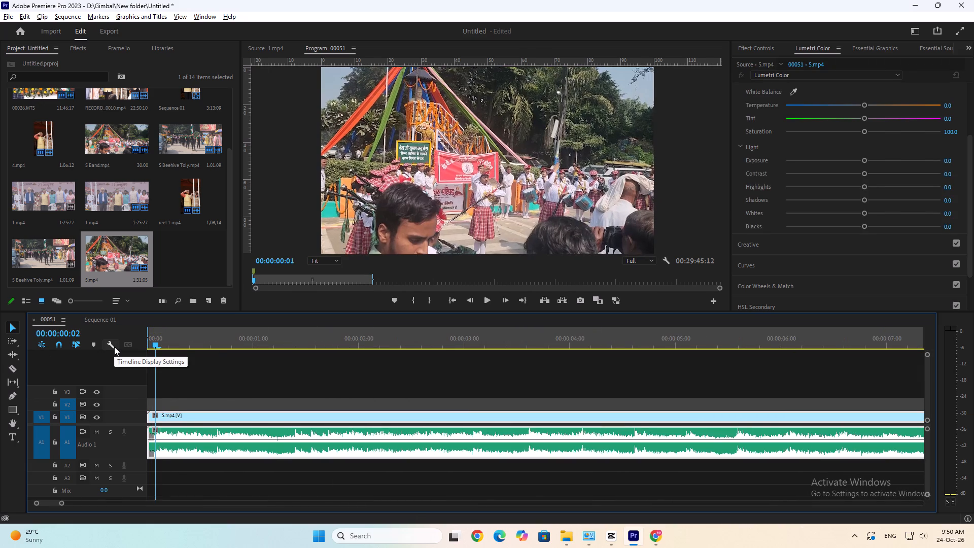
key("Right")
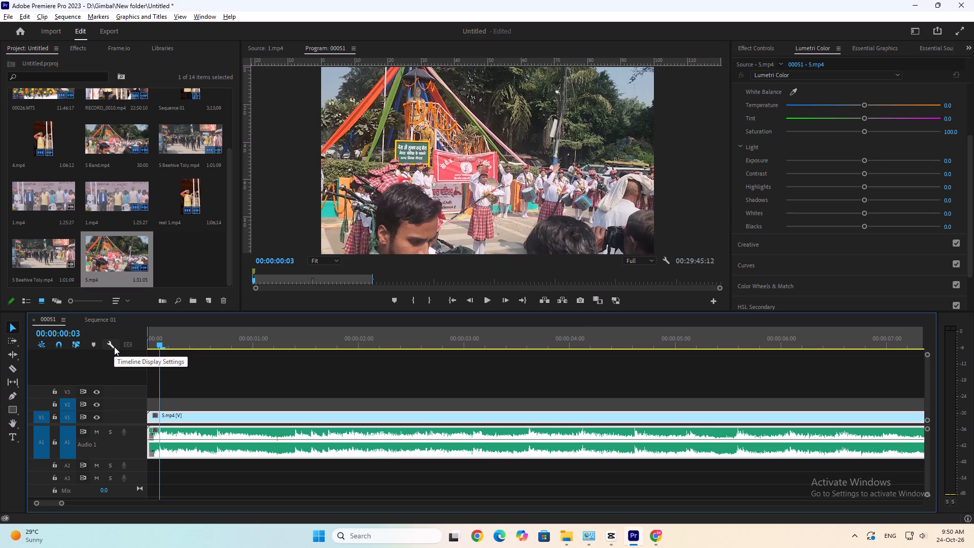
key("space")
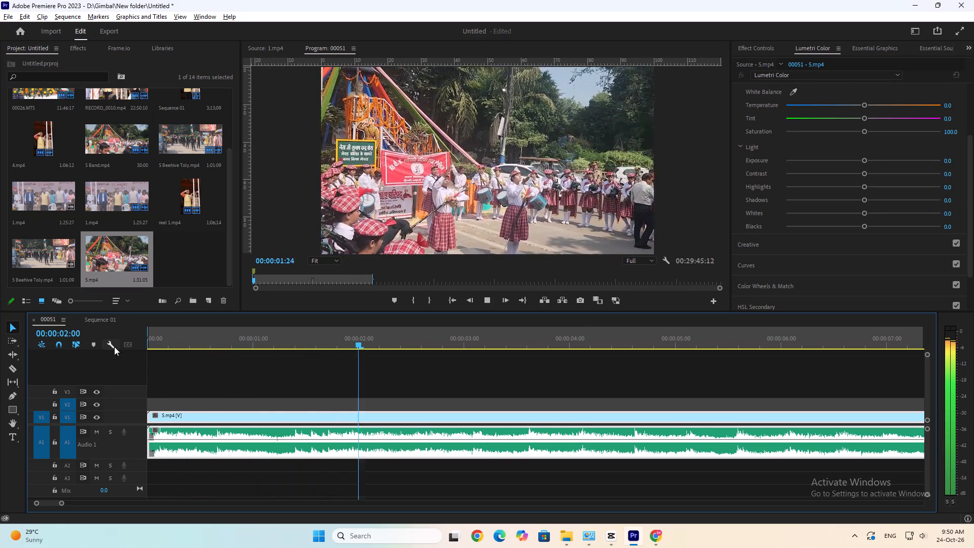
key("space")
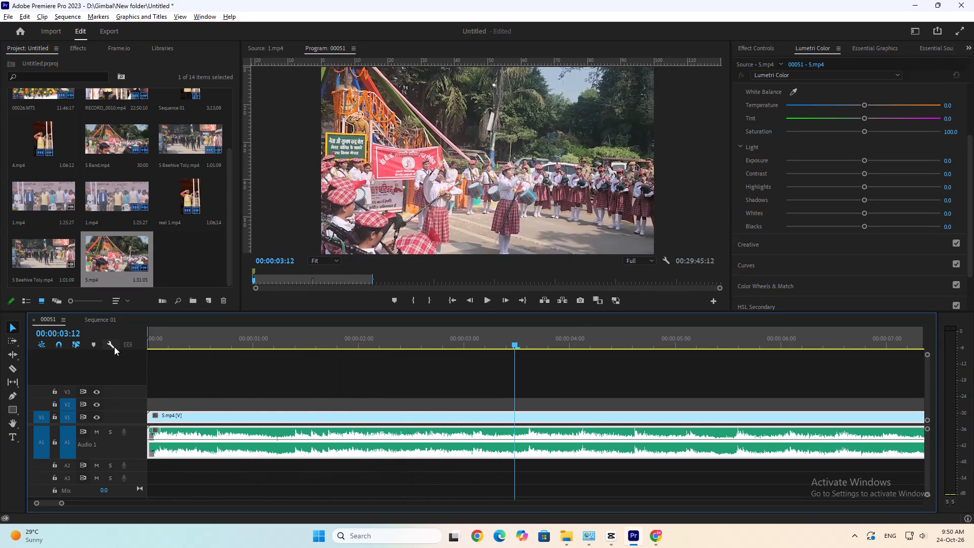
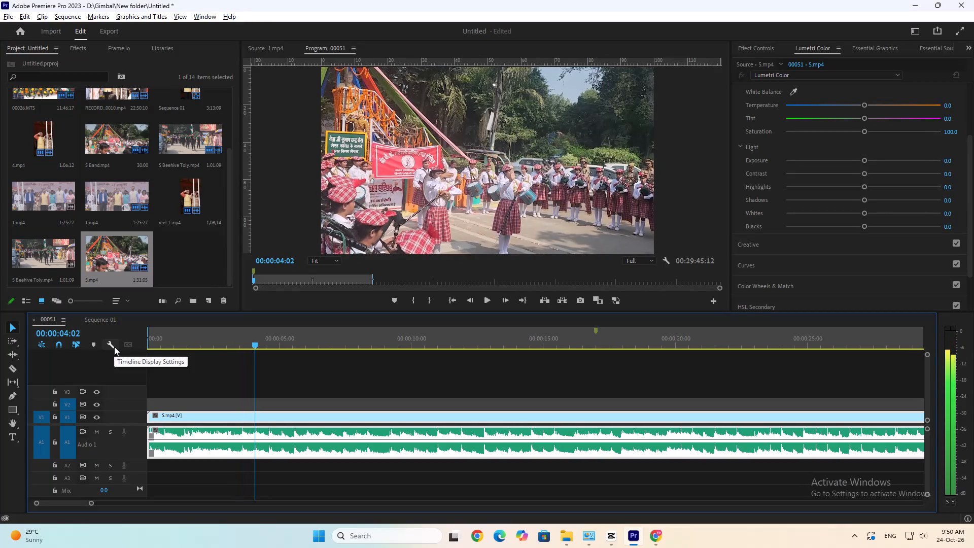
Inspect 5.mp4 frame by frame back and forth between about 00:00:03:16 and 00:00:04:02 in sequence 00051.
key("Left")
key("Left")
key("Left")
key("Left")
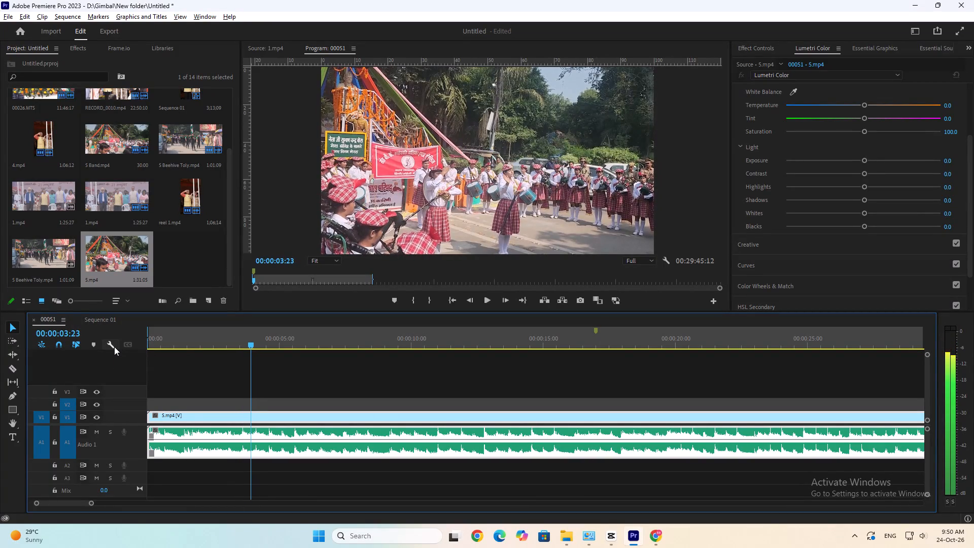
key("Left")
key("Left")
key("Left")
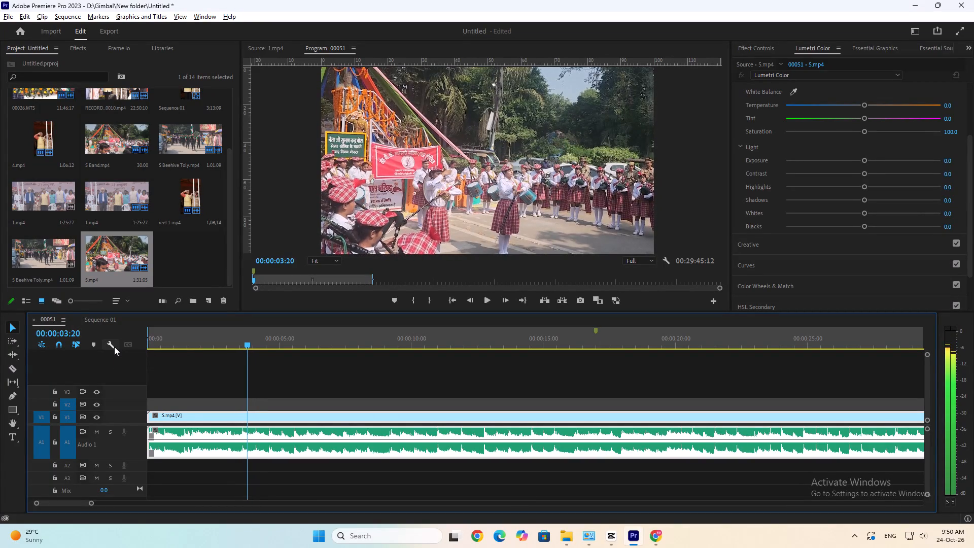
key("Left")
key("Left")
key("Left")
key("Right")
key("Right")
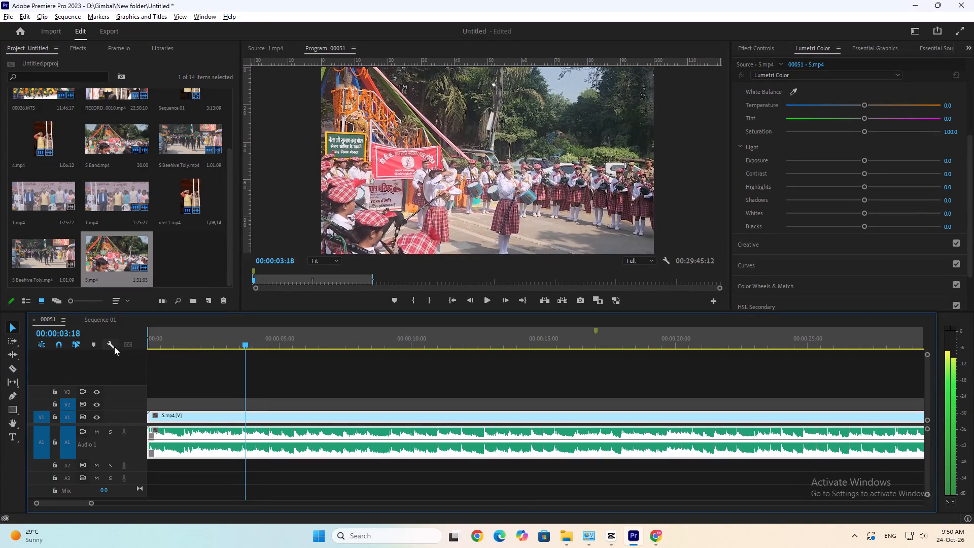
key("Right")
key("Right")
key("Right")
key("Right")
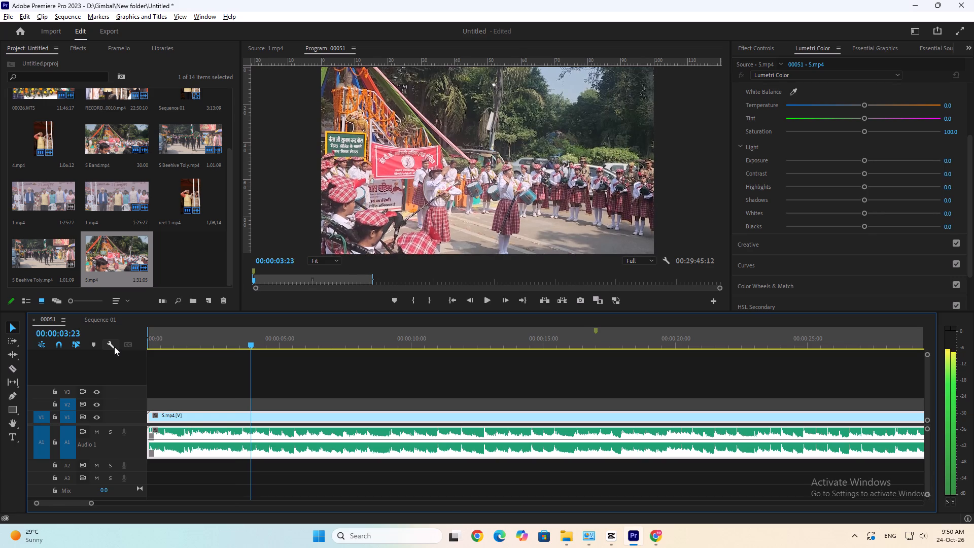
key("Right")
key("Right")
key("Left")
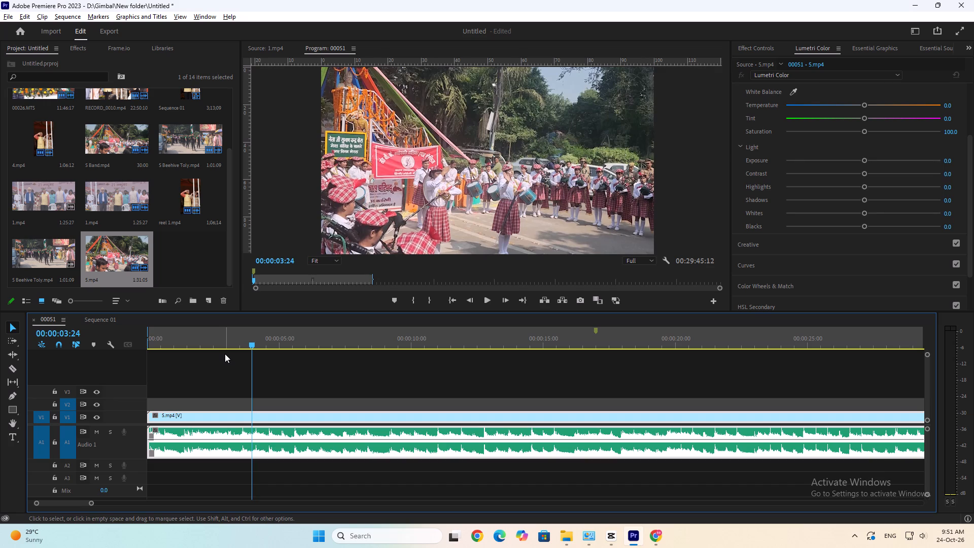
Scrub and play the opening seconds of 5.mp4 up to about 00:00:06, and return the playhead to 00:00:03:08.
left_click_drag(238, 338, 196, 348)
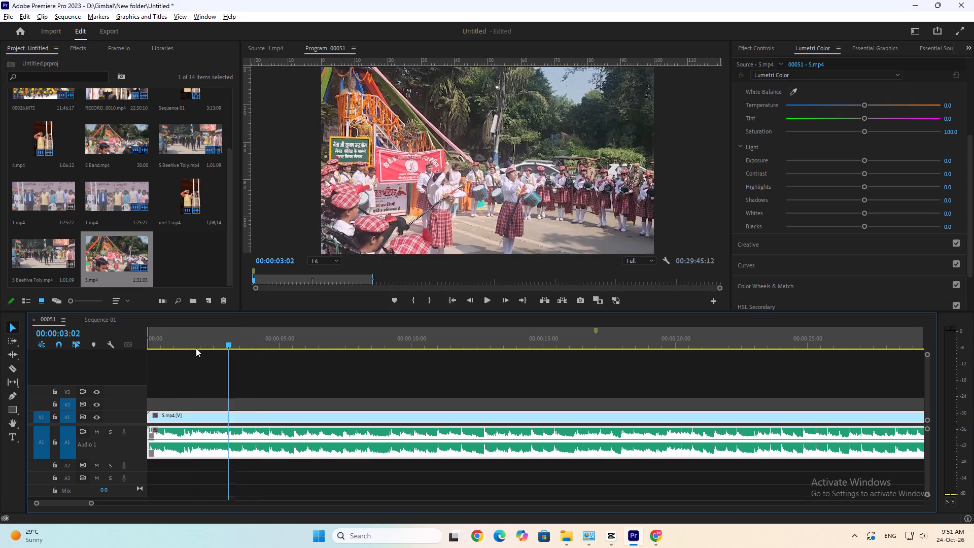
left_click_drag(196, 348, 106, 365)
key("space")
key("equal")
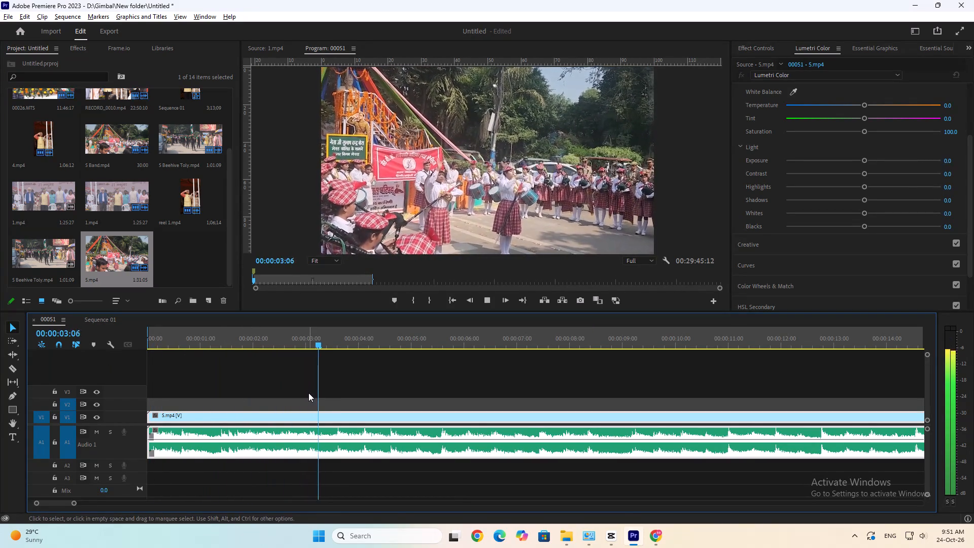
key("space")
key("space")
key("space")
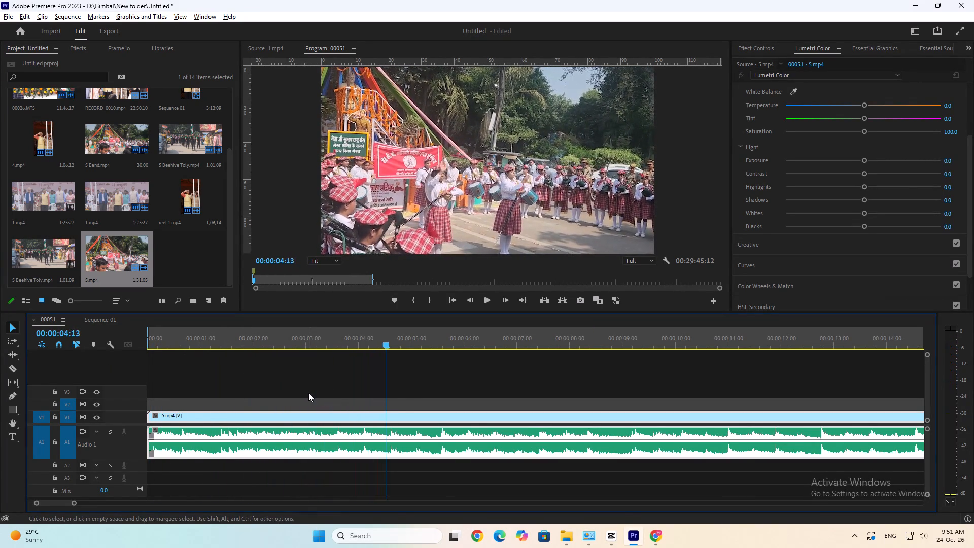
key("space")
key("space")
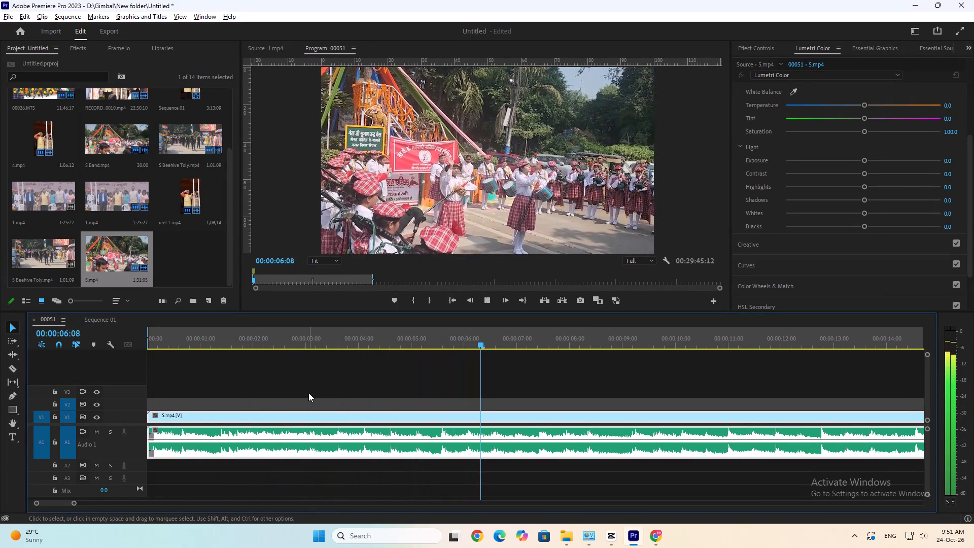
left_click_drag(379, 344, 349, 353)
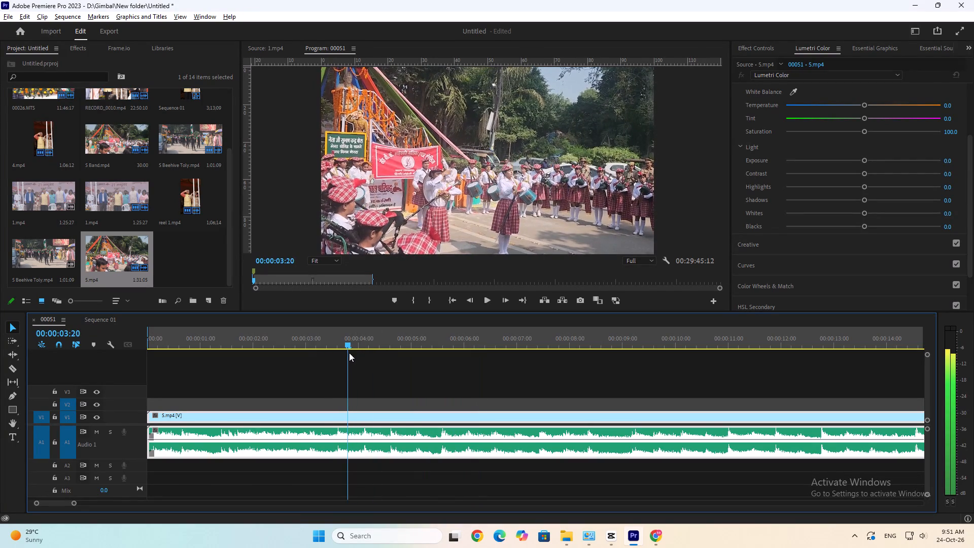
left_click_drag(349, 353, 325, 359)
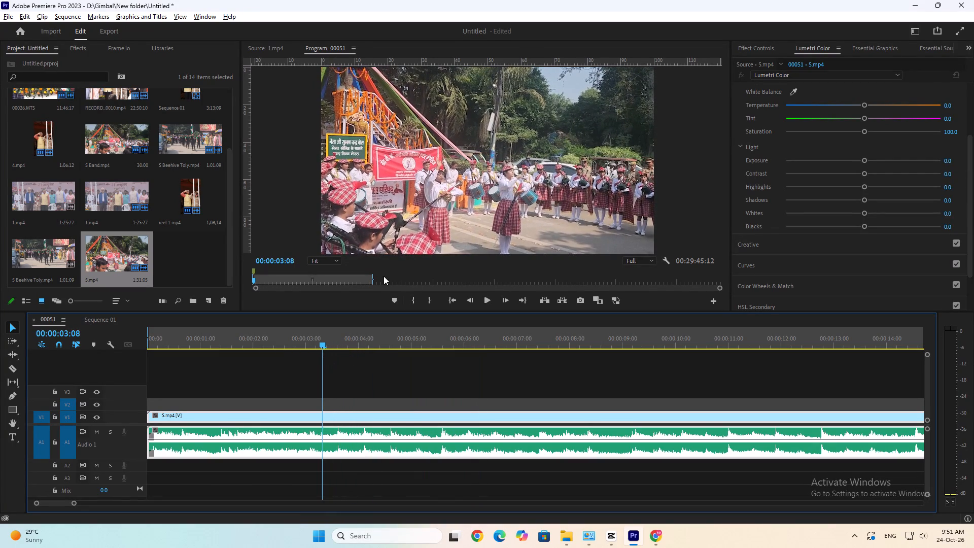
Extend the Out point of sequence 00051 to the end of its last clip, about 01:55:44:11.
left_click_drag(374, 279, 723, 253)
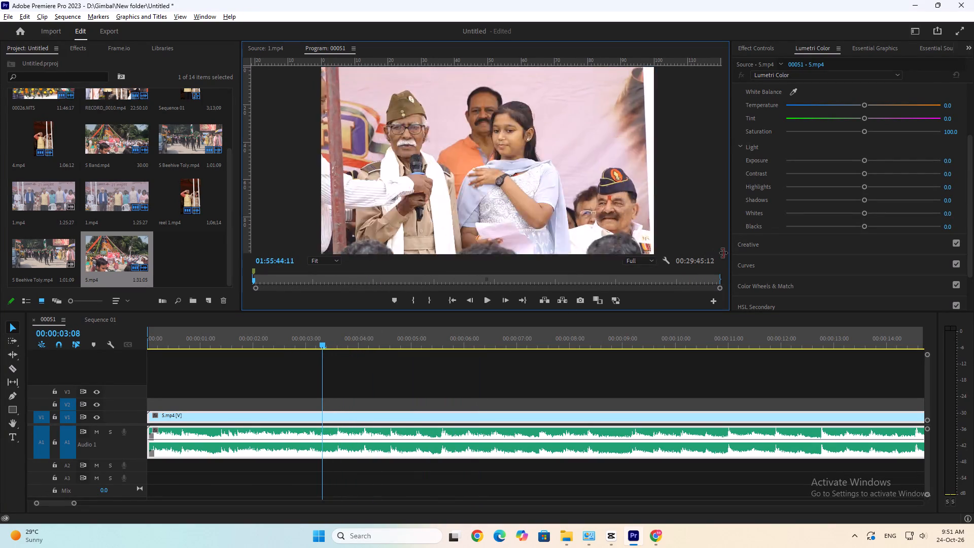
left_click_drag(723, 253, 732, 259)
Review the opening and end of 5.mp4, return to the sequence start, and examine the clip layout of the whole sequence 00051.
left_click_drag(237, 340, 224, 345)
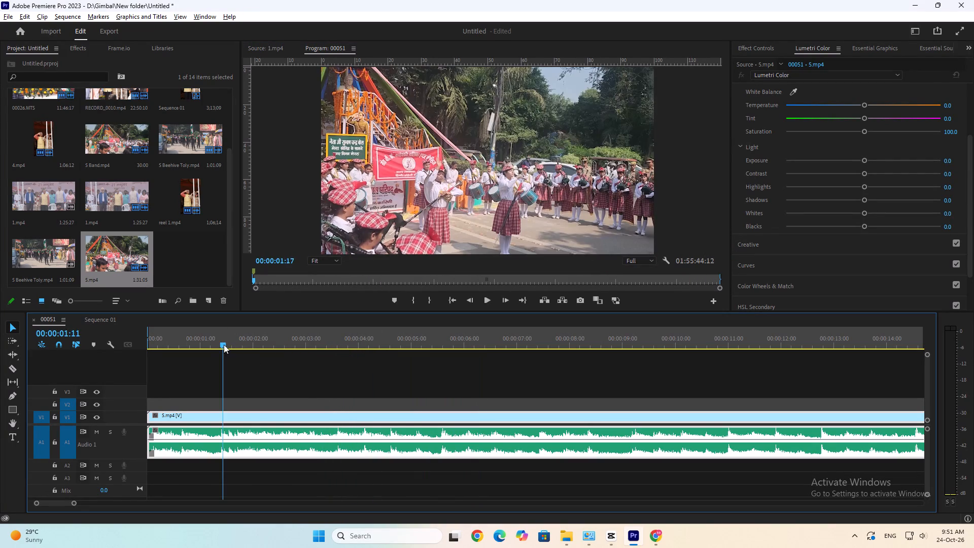
left_click_drag(224, 345, 339, 345)
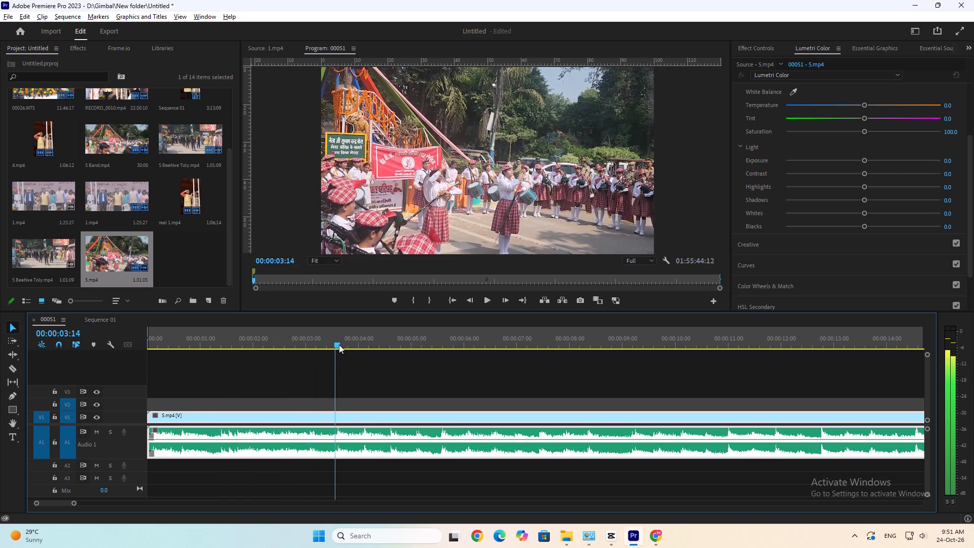
left_click_drag(339, 345, 350, 346)
key("Down")
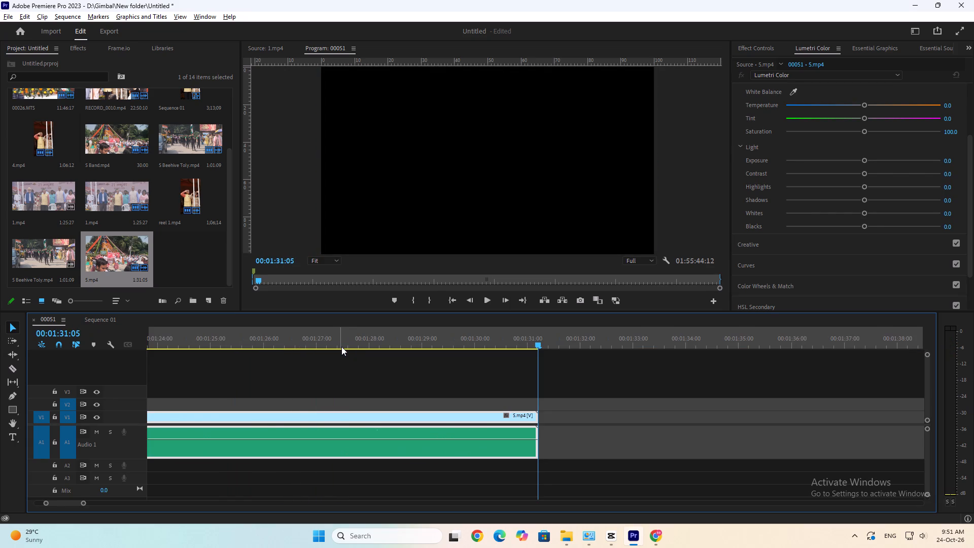
key("minus")
key("minus")
key("minus")
key("minus")
key("minus")
key("minus")
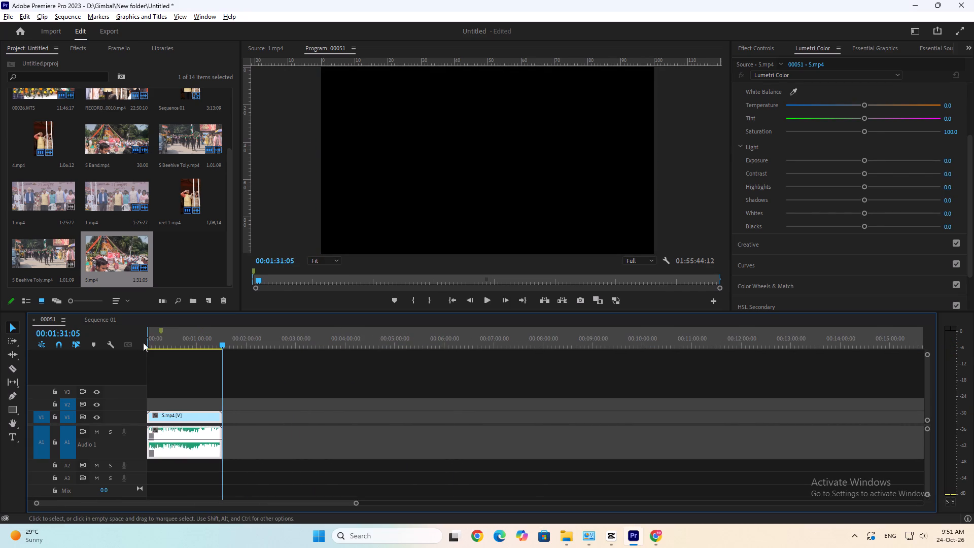
left_click_drag(169, 340, 41, 370)
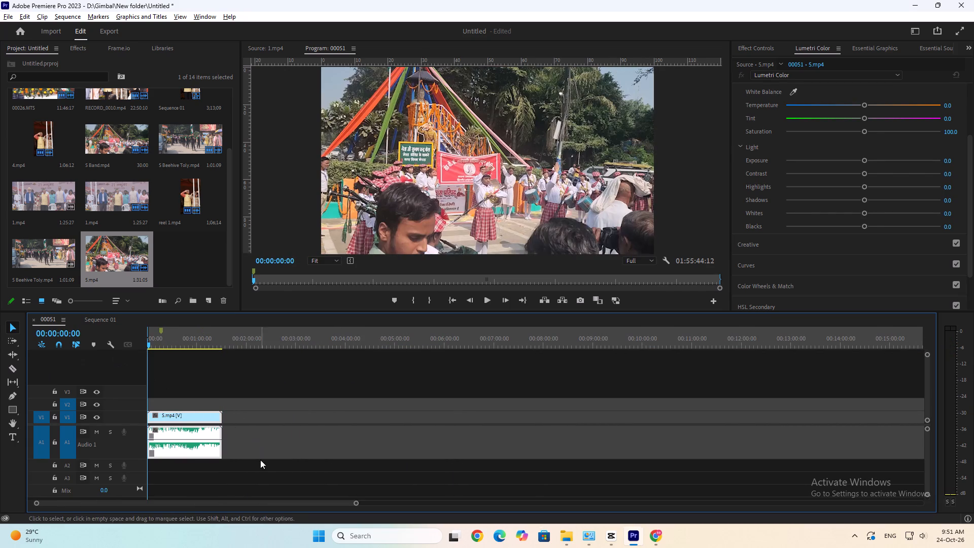
left_click(254, 472)
key("minus")
key("minus")
key("minus")
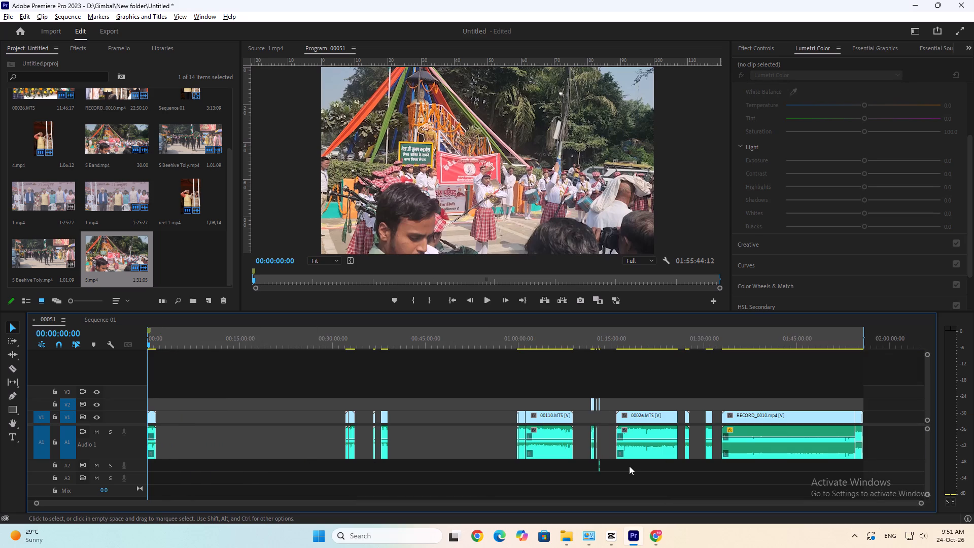
key("minus")
left_click(166, 431)
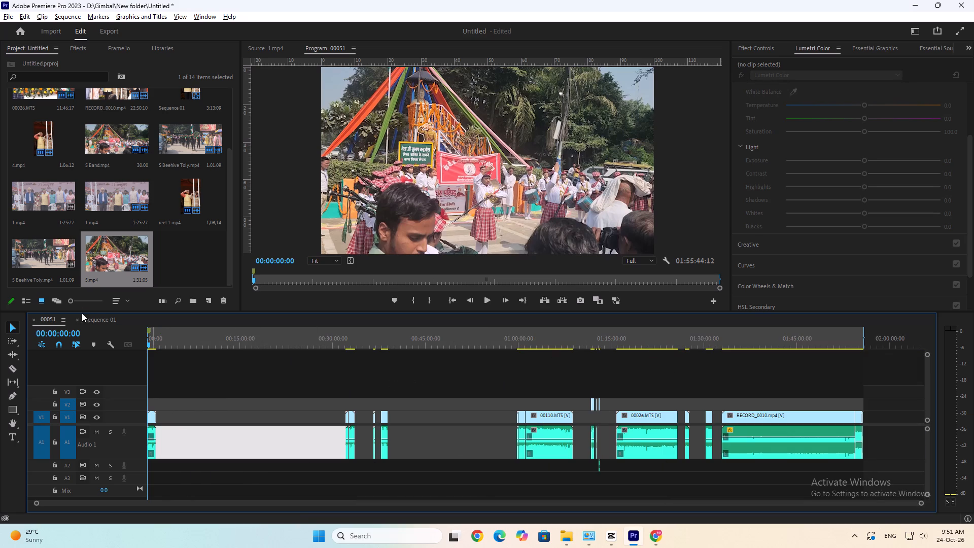
Create a new sequence from the DSLR 1080p30 preset.
left_click(107, 321)
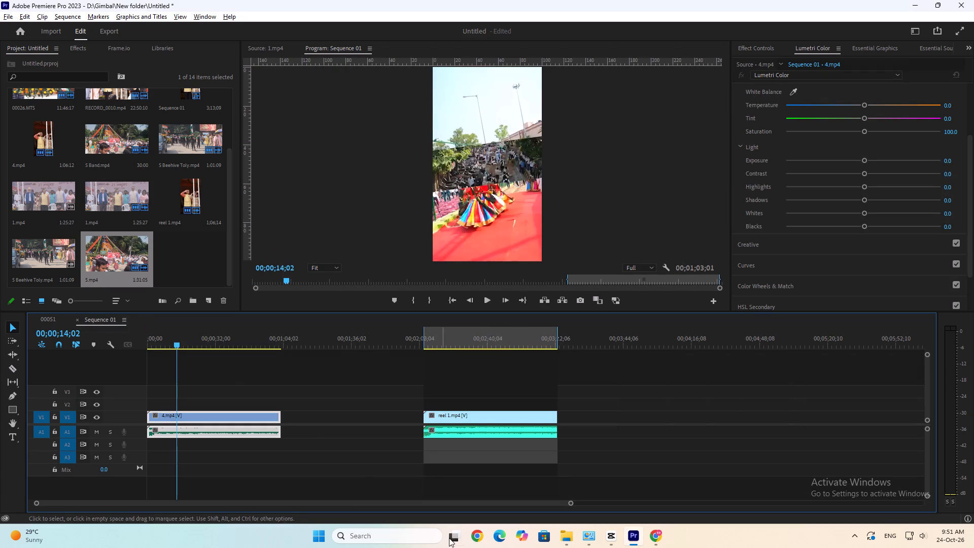
left_click(362, 477)
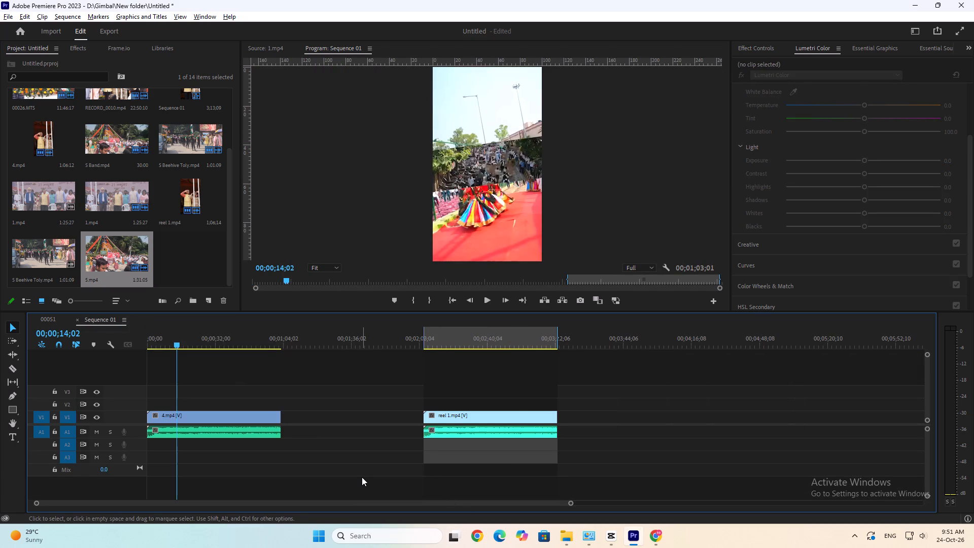
key("ctrl+n")
left_click(575, 450)
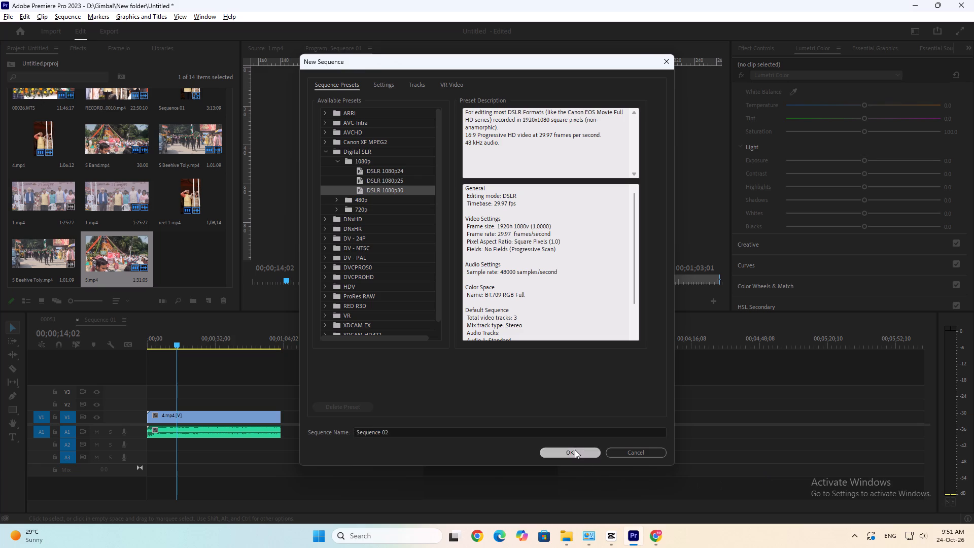
left_click(332, 451)
Bring video 5 from the 21st oct Boss clips folder in File Explorer to the start of Sequence 02, keeping the existing sequence settings.
key("alt+Tab")
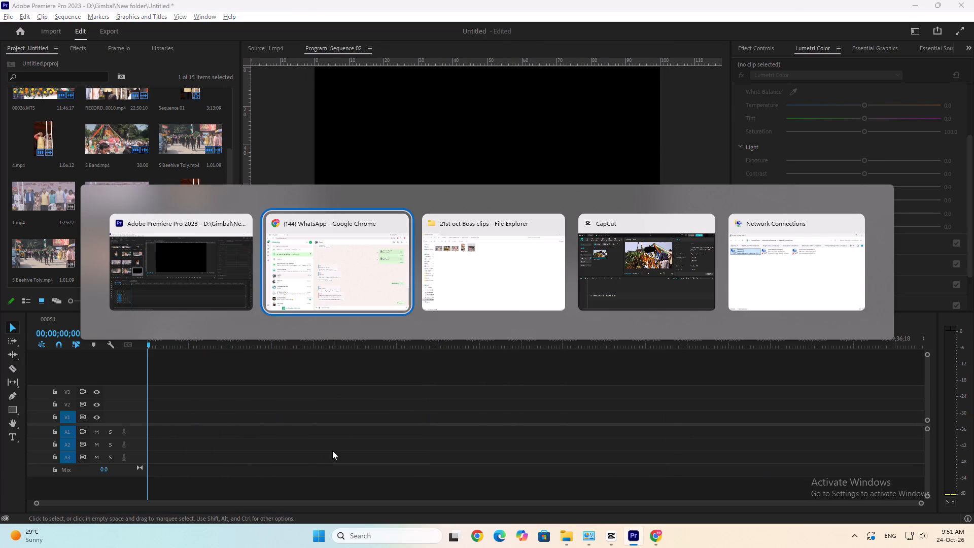
key("alt+Tab")
left_click(386, 309)
left_click_drag(334, 109, 637, 509)
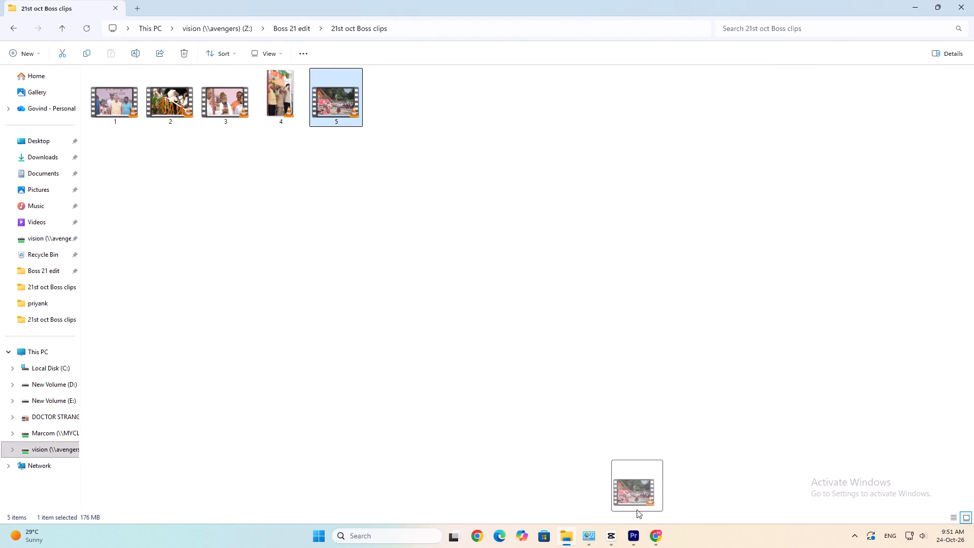
left_click_drag(637, 509, 169, 428)
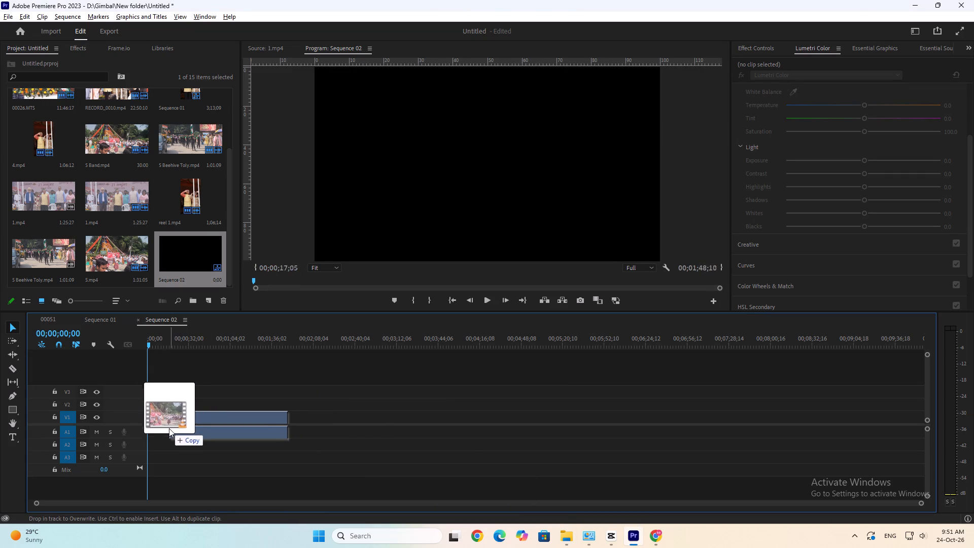
left_click_drag(169, 428, 136, 418)
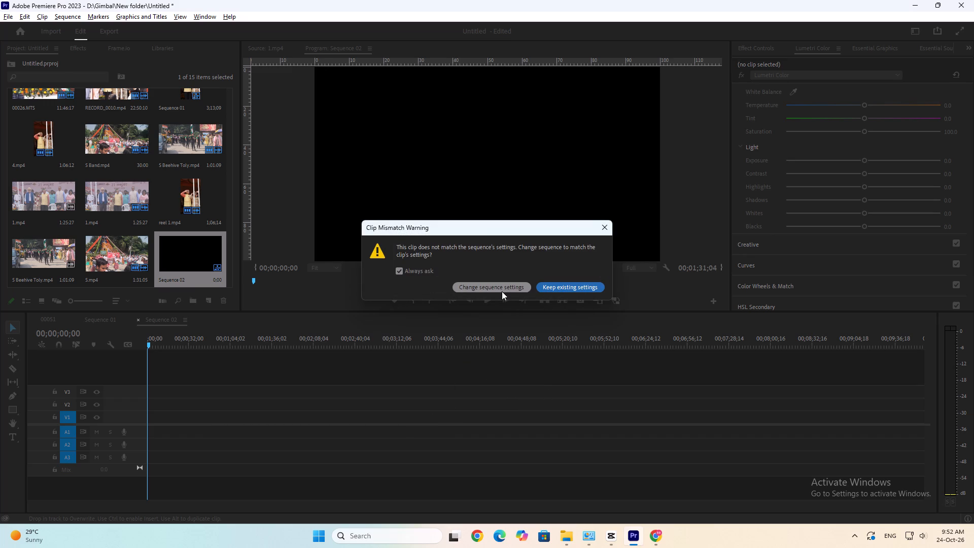
left_click(568, 288)
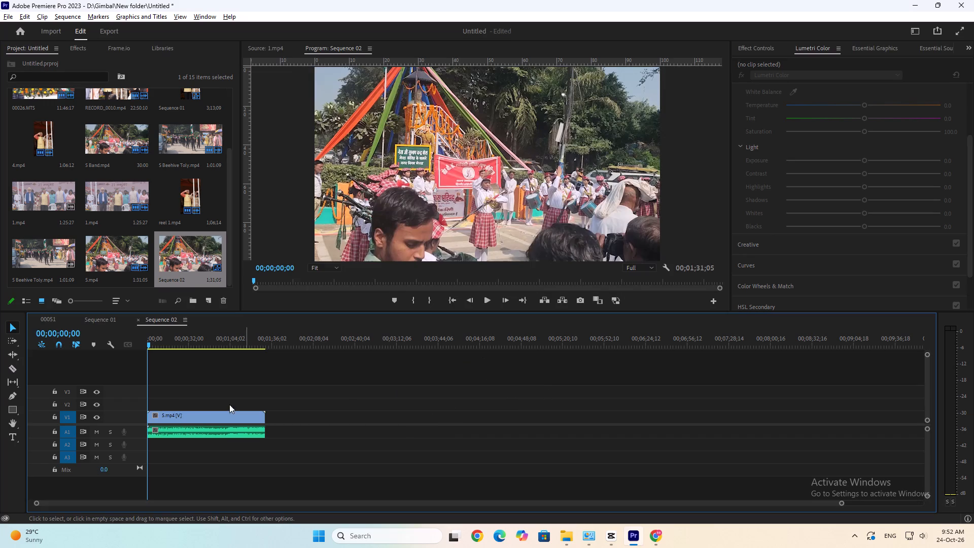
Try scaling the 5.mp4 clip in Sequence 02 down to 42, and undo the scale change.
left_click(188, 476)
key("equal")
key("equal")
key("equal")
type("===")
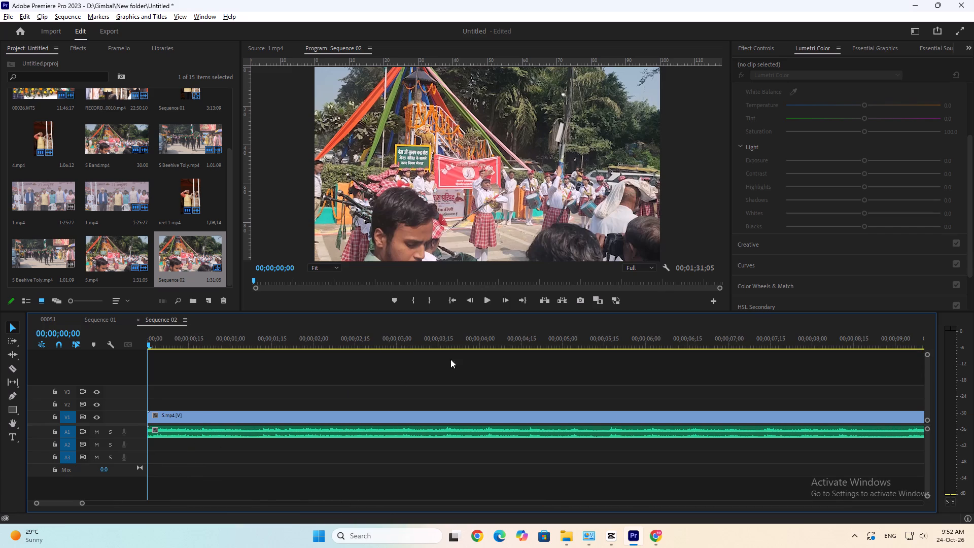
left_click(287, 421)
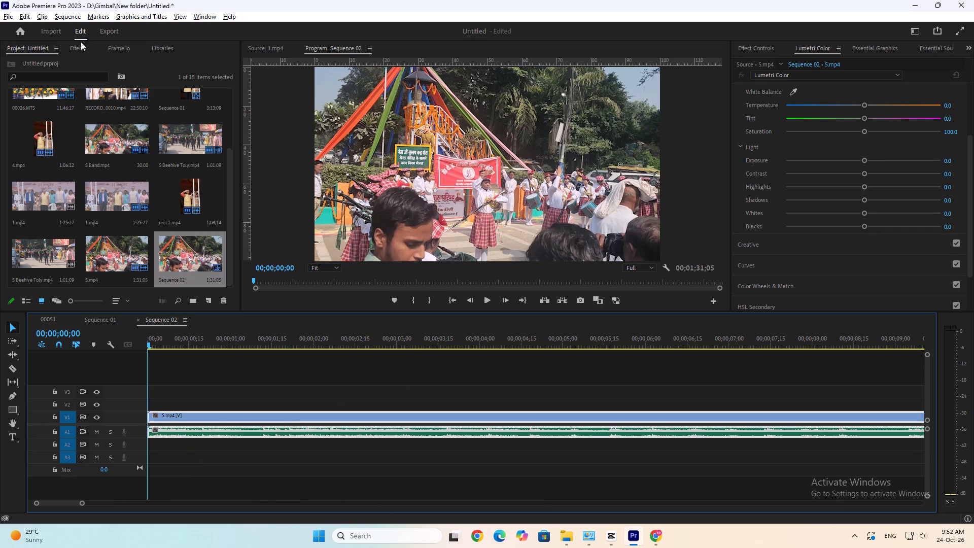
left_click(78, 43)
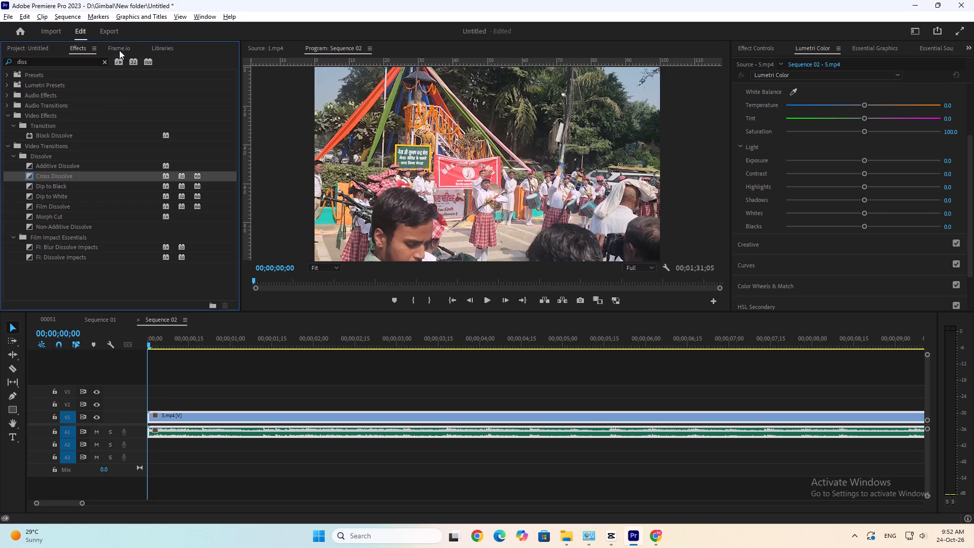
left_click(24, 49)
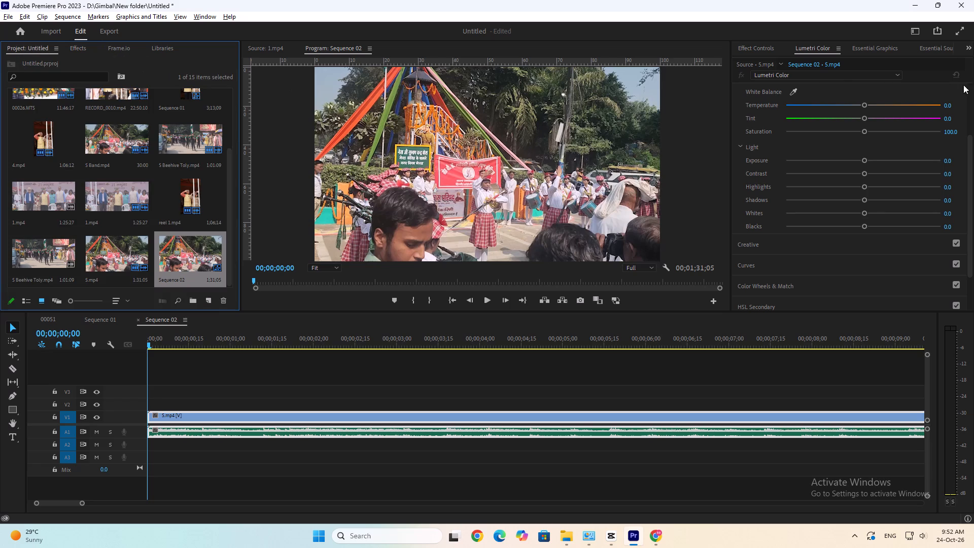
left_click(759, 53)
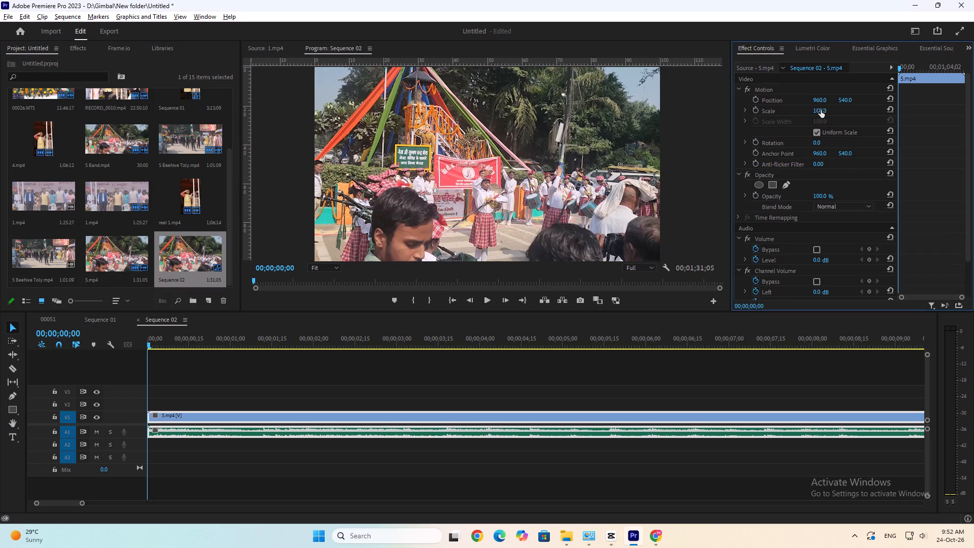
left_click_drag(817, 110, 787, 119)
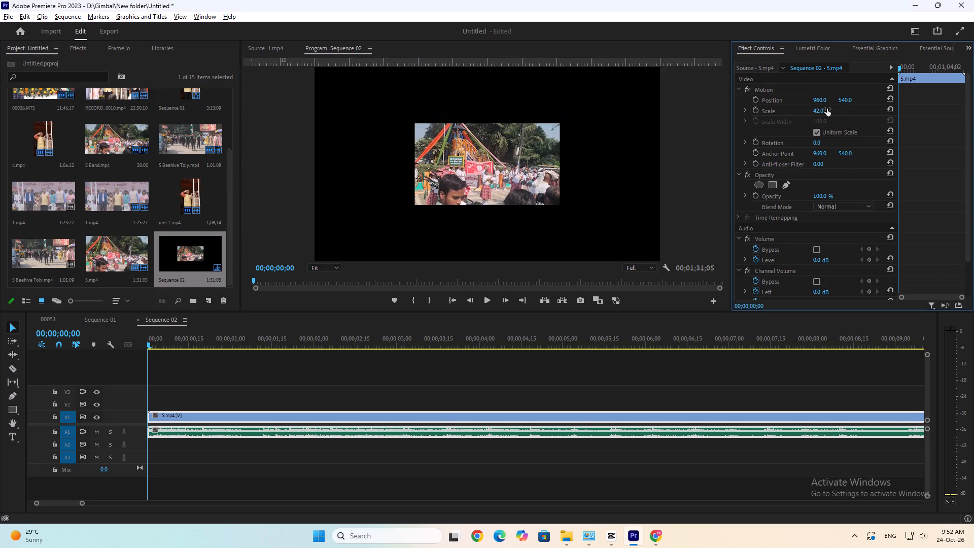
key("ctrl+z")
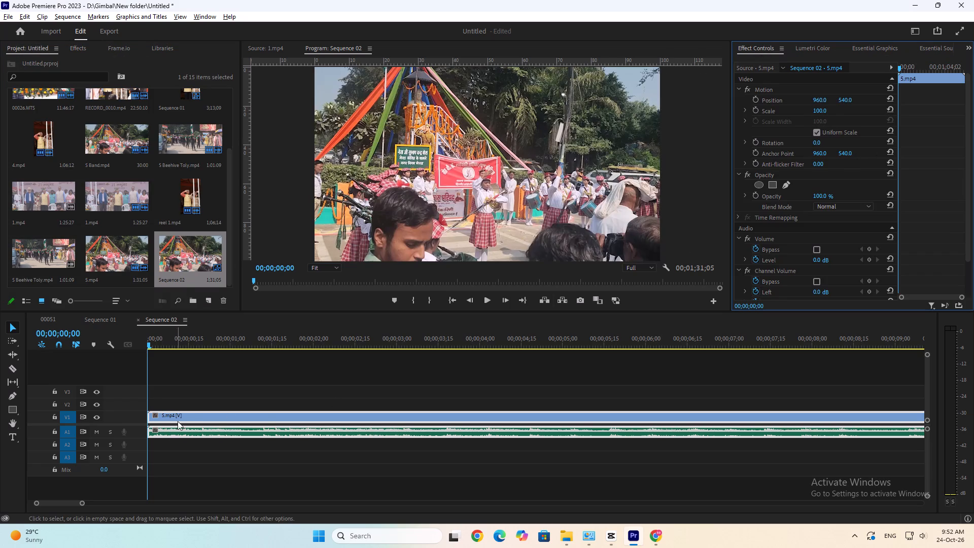
Play the opening seconds of 5.mp4 in Sequence 02 and examine it frame by frame up to 00;00;03;29.
left_click(181, 415)
key("Right")
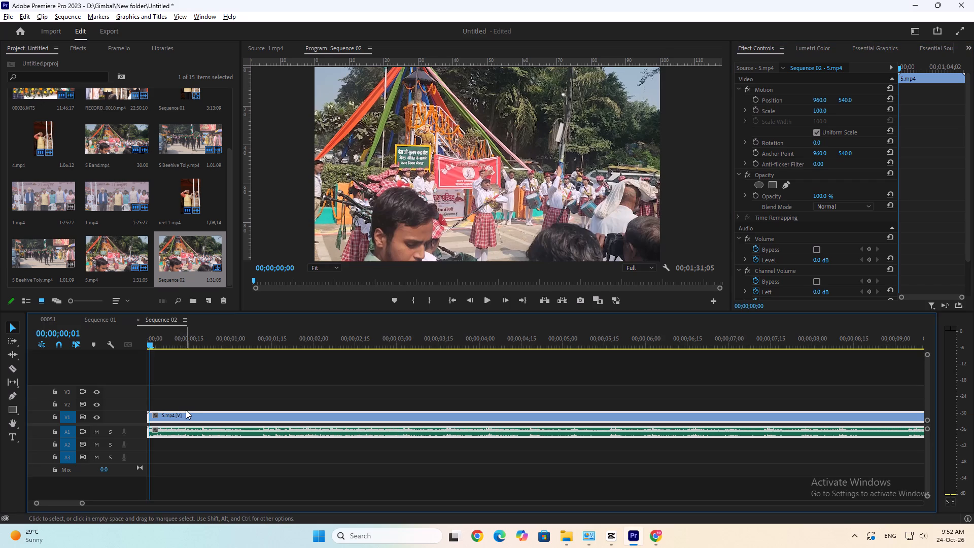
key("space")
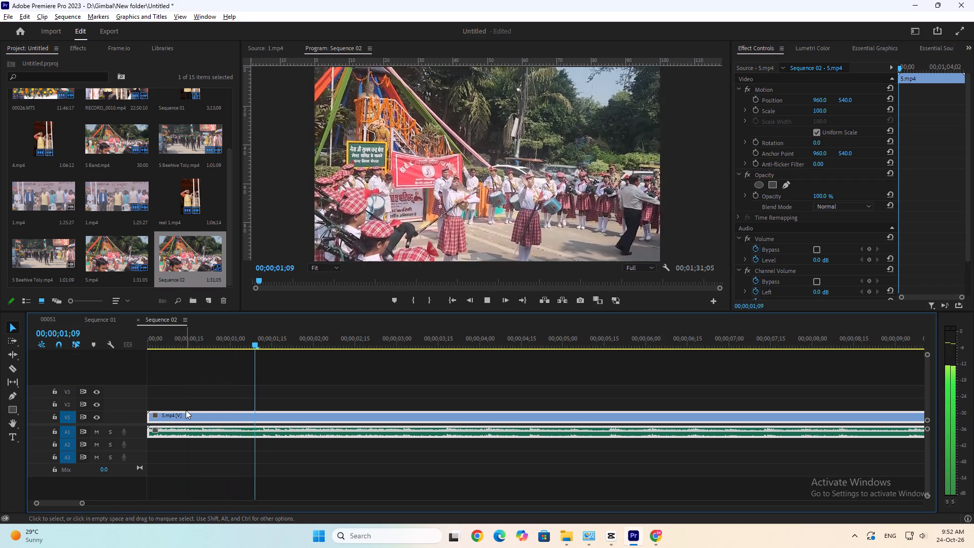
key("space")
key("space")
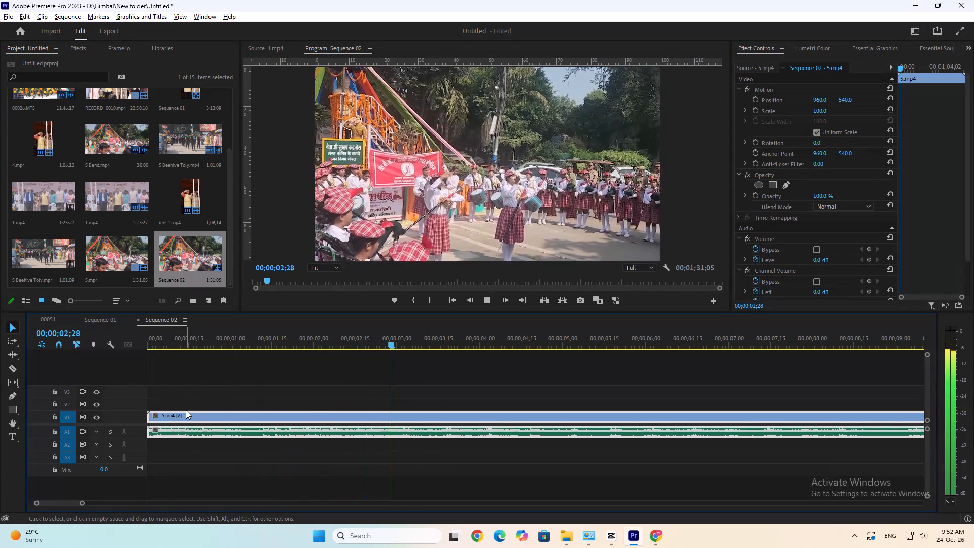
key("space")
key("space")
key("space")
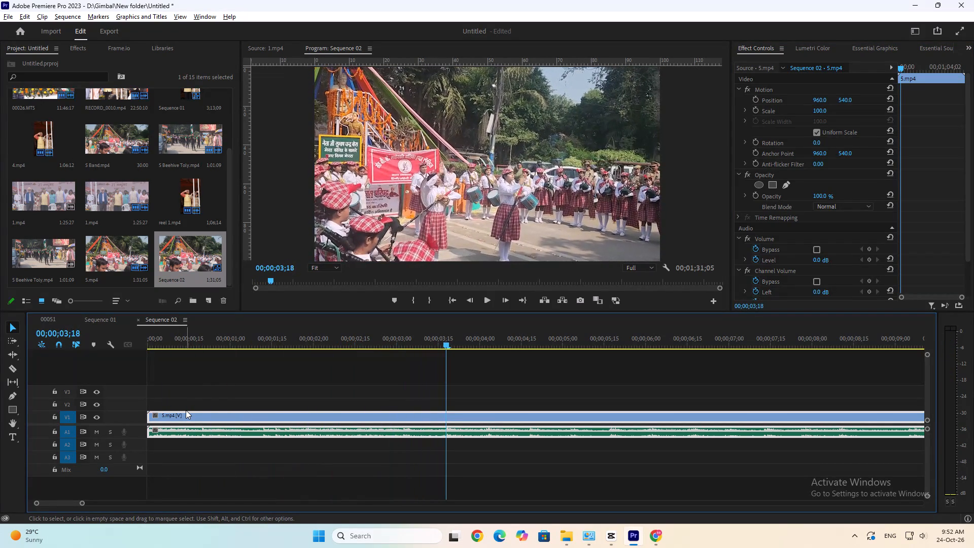
key("Right")
key("Right")
key("Right")
key("Right")
key("Right")
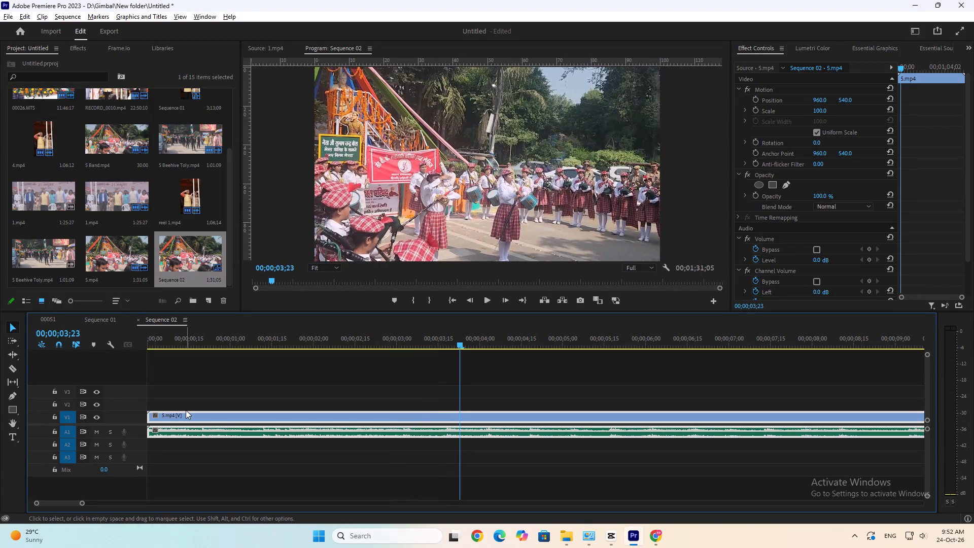
key("Right")
key("Right")
key("Right")
key("Right")
key("Right")
key("Right")
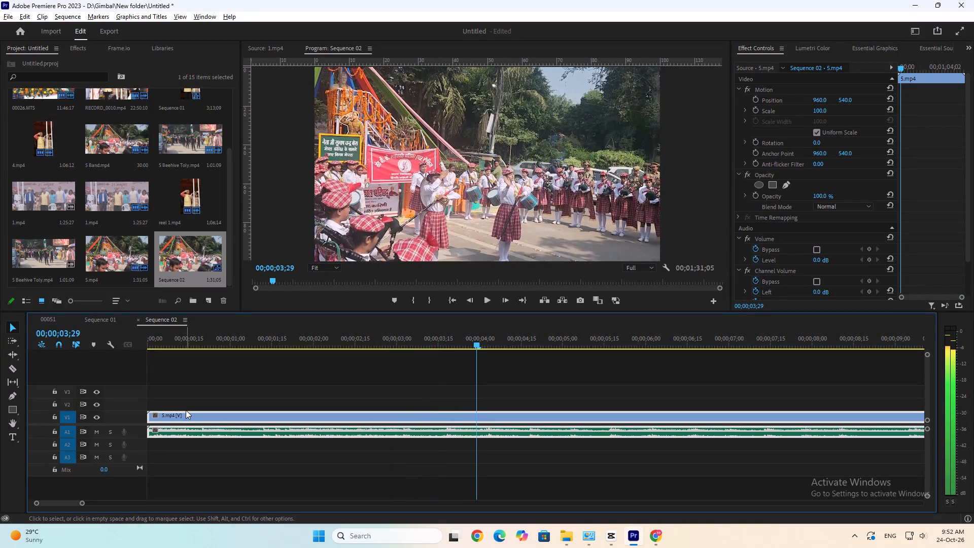
key("Right")
key("Left")
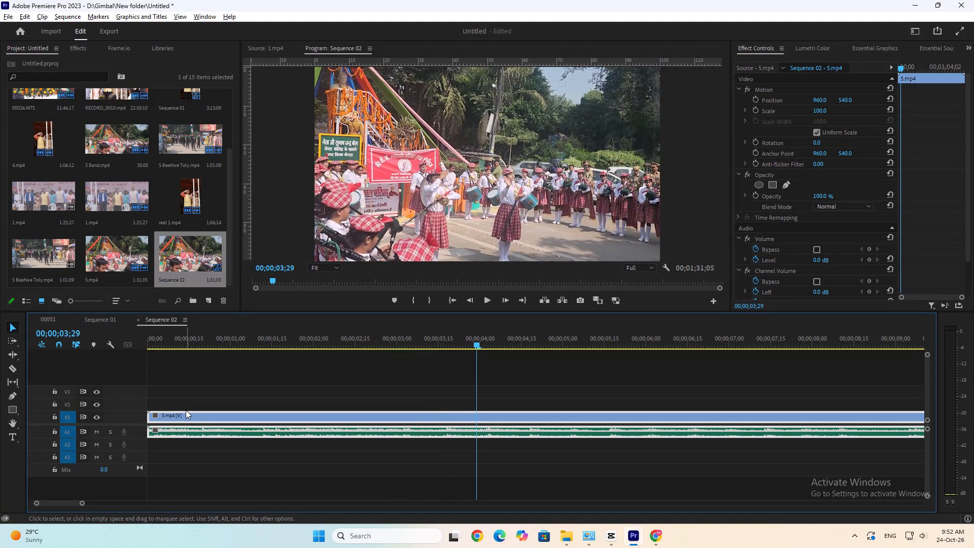
Switch to the CapCut window with project 1023 open.
key("super+Tab")
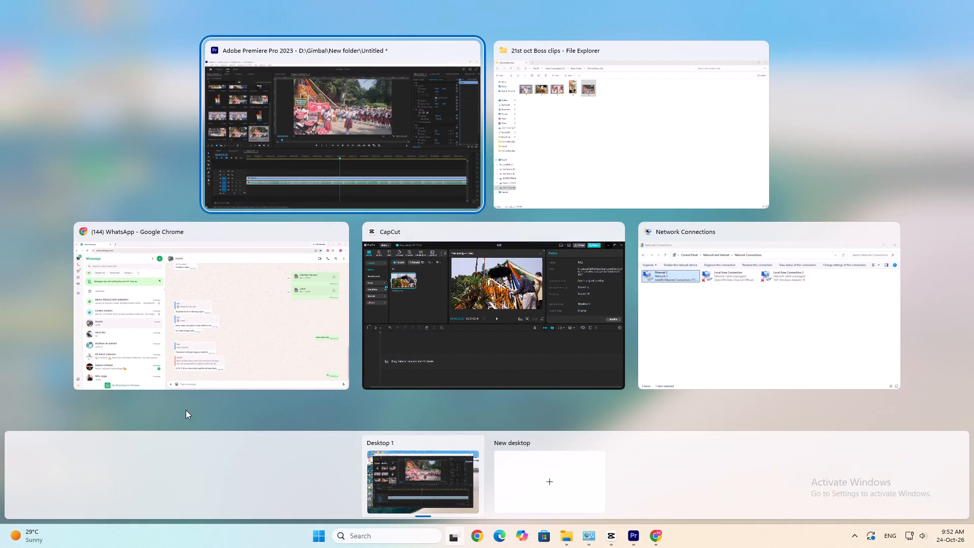
key("alt+Tab")
key("alt+Tab")
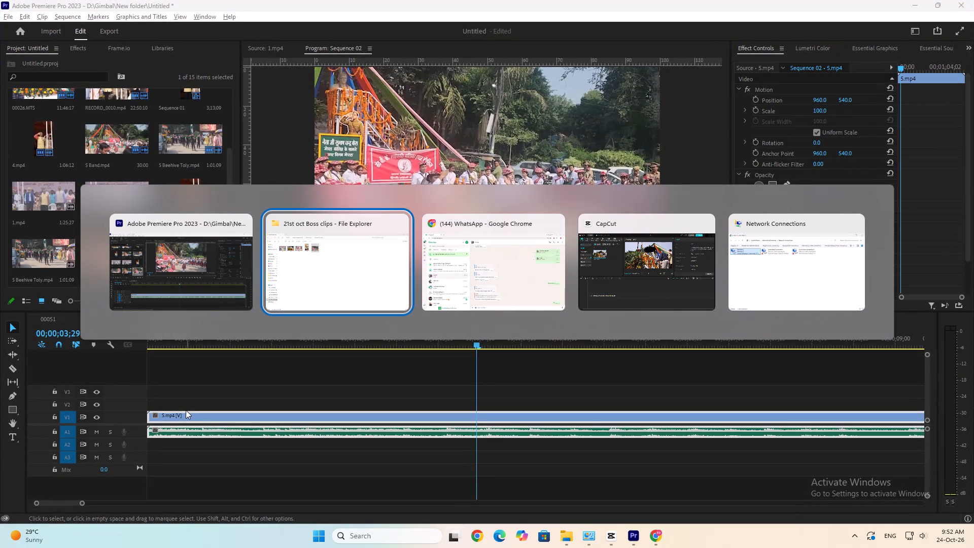
key("alt+Tab")
key("alt+Tab")
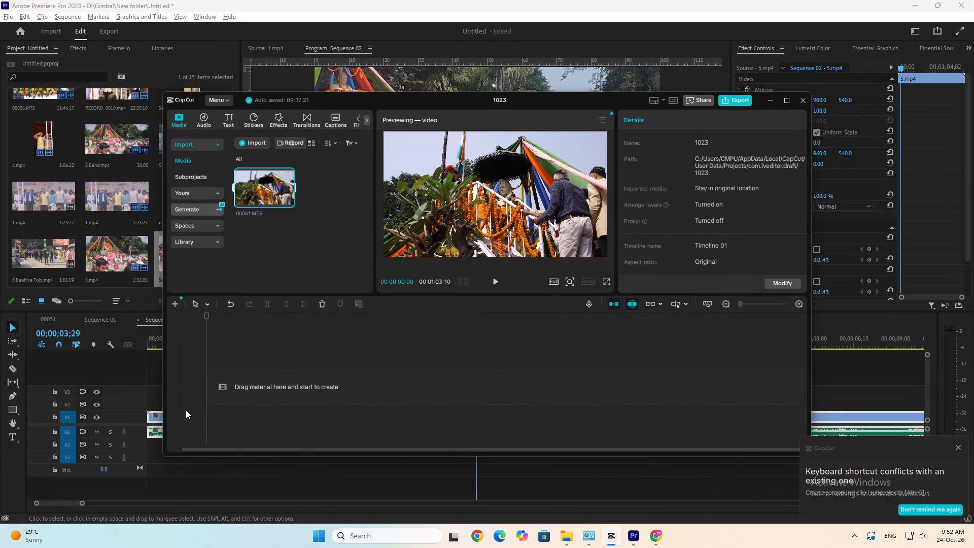
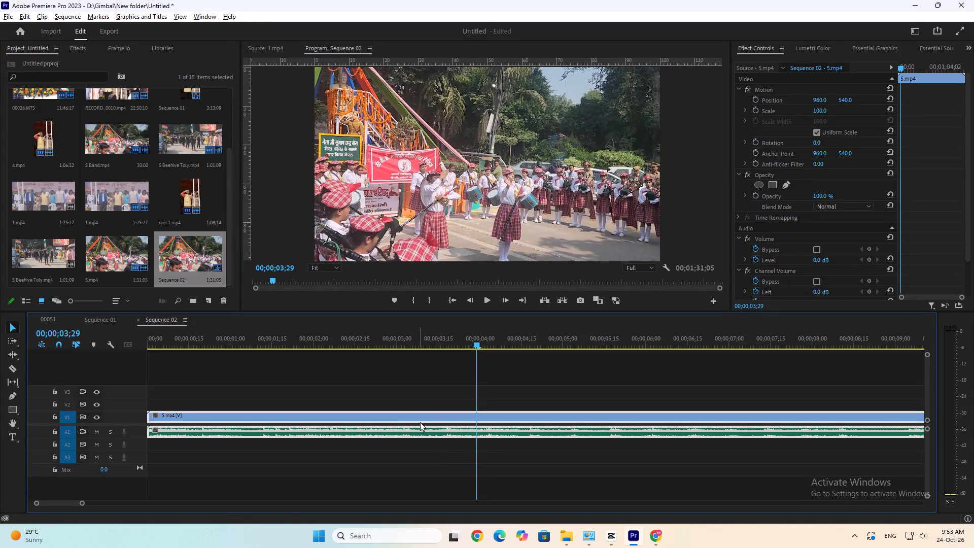
Create another new sequence from the DSLR 1080p30 preset.
left_click(508, 447)
key("minus")
key("minus")
key("minus")
key("minus")
key("minus")
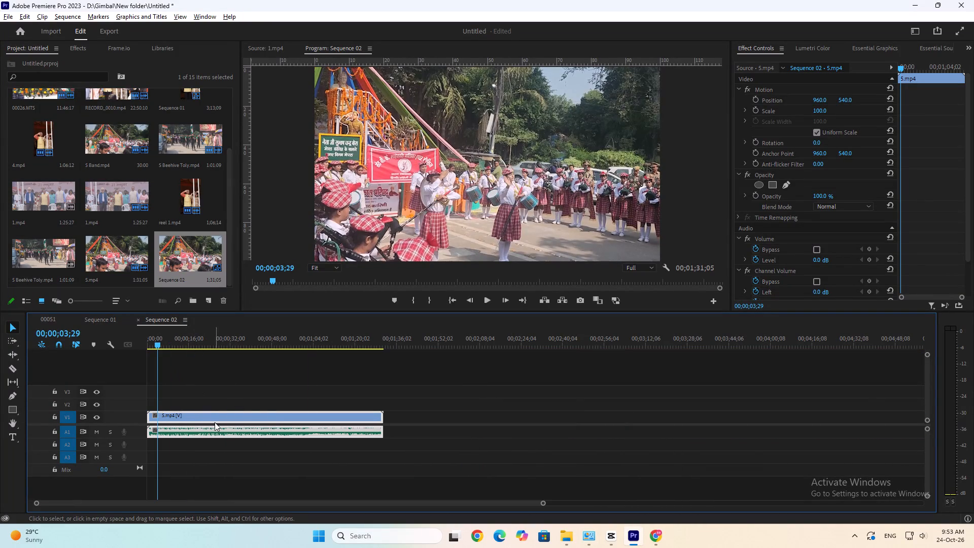
left_click(218, 371)
left_click(162, 318)
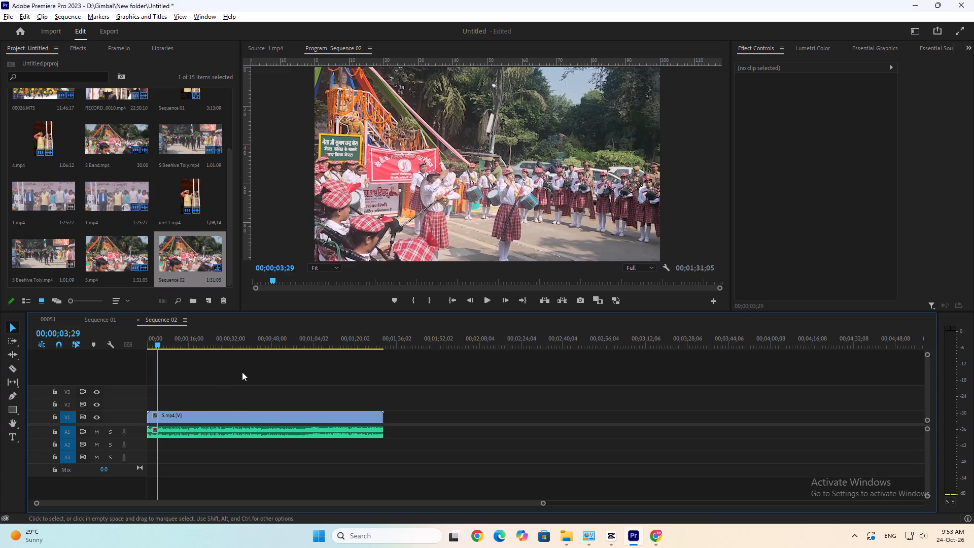
left_click(242, 372)
key("ctrl+n")
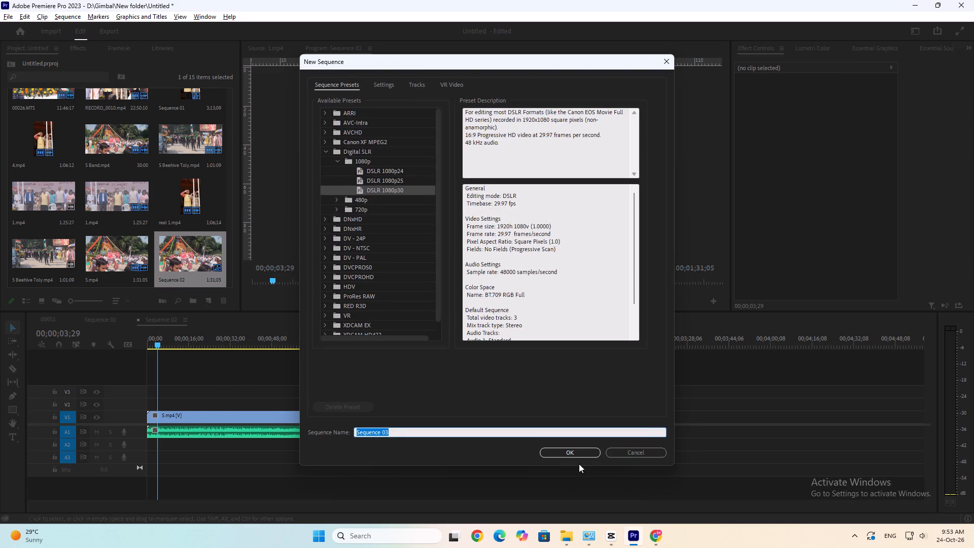
left_click(571, 454)
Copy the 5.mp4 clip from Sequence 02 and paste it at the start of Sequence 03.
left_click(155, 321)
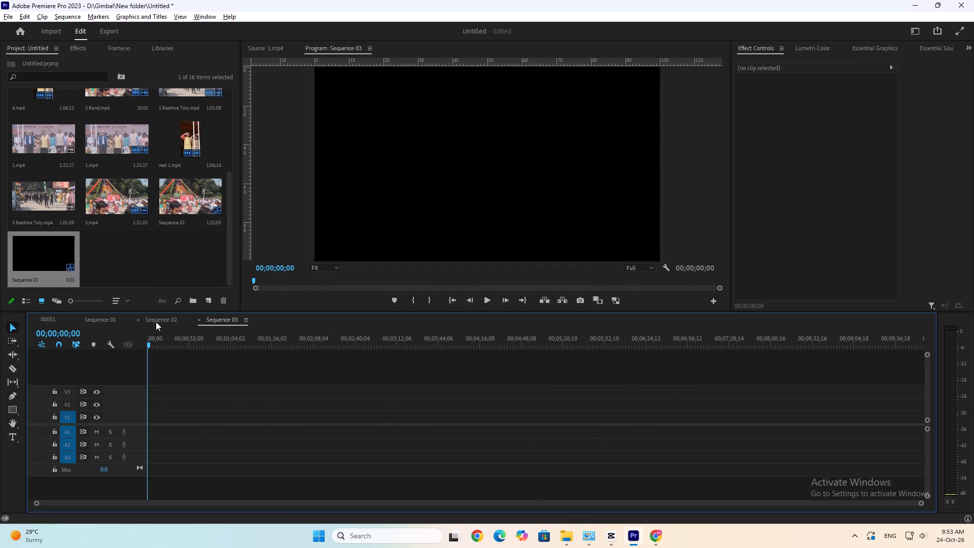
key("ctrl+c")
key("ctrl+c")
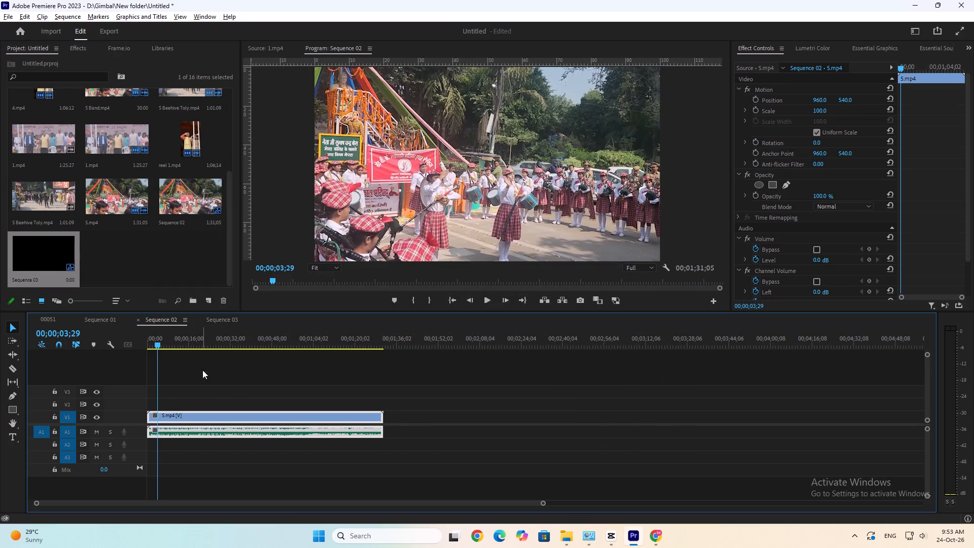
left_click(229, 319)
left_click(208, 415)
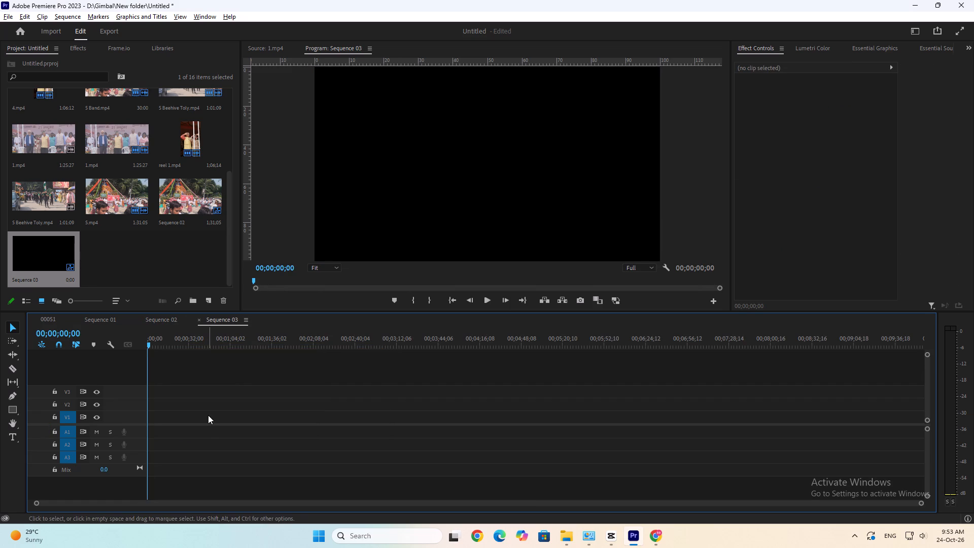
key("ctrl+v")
Play the opening of the pasted 5.mp4 clip and examine it frame by frame around 00;00;03;29.
left_click_drag(207, 347, 122, 360)
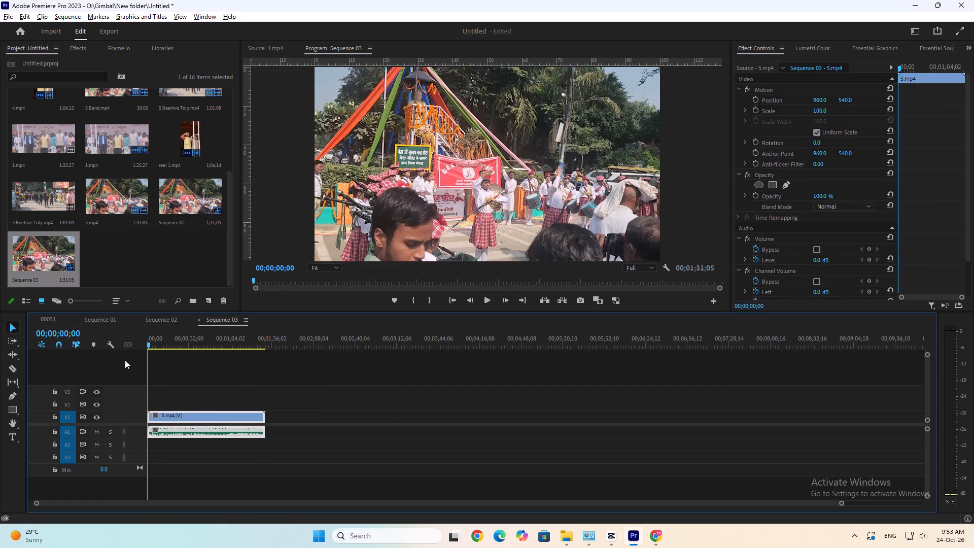
key("space")
type("==")
key("equal")
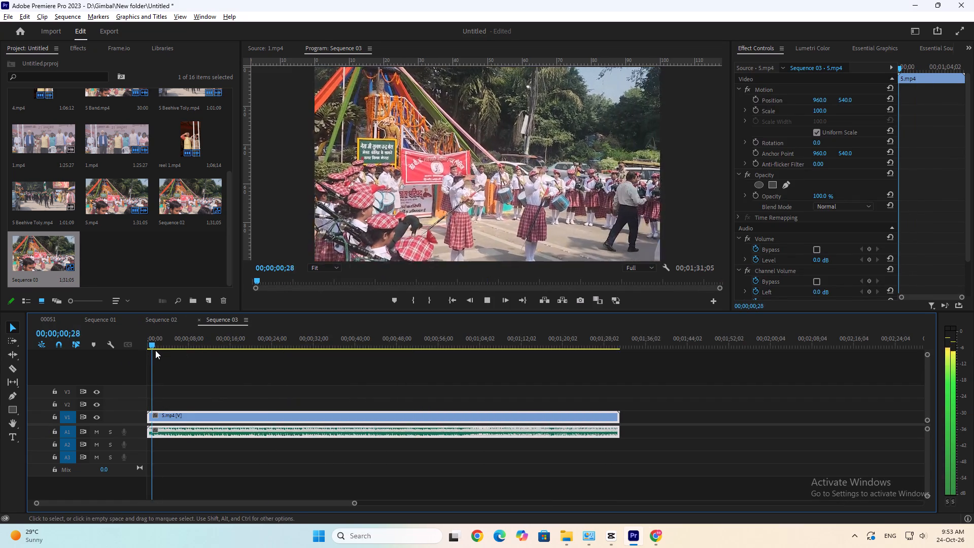
key("equal")
key("equal")
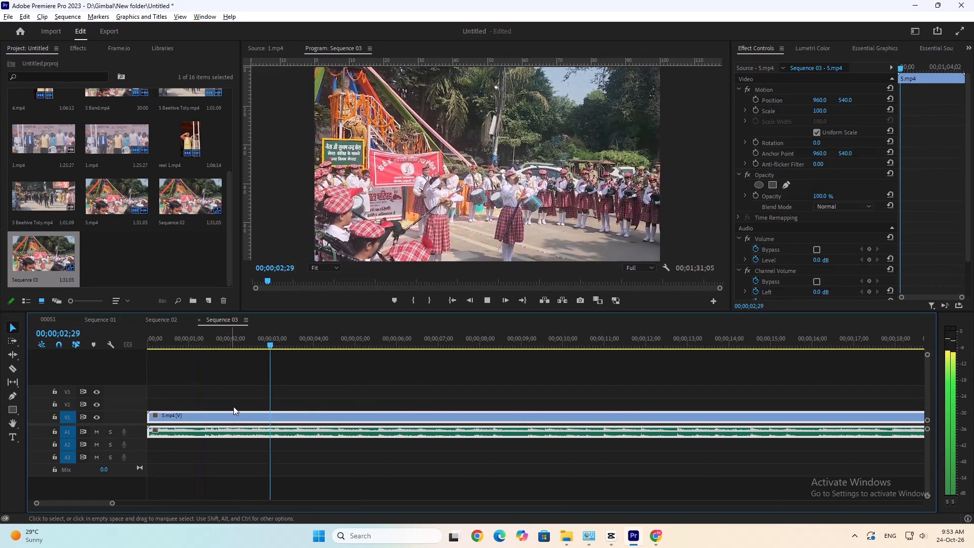
key("space")
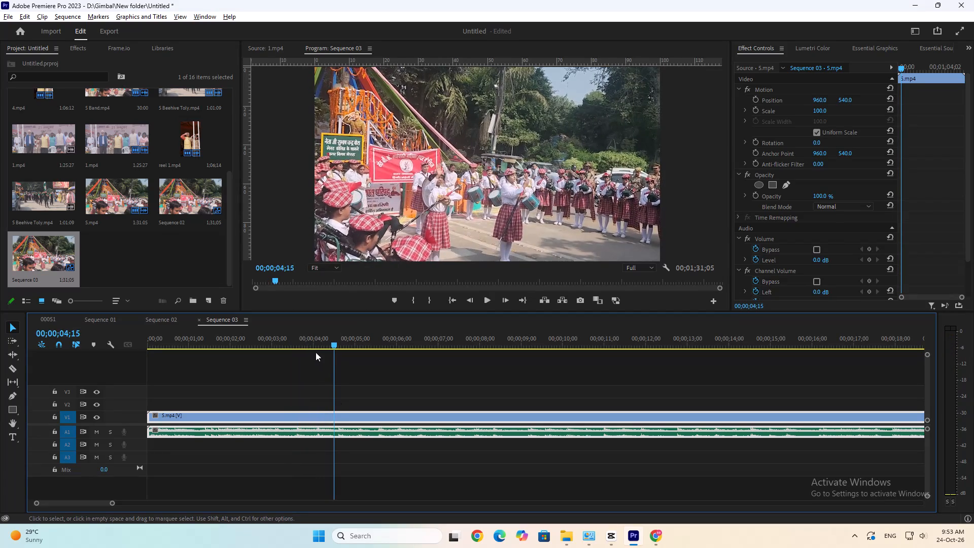
left_click_drag(325, 345, 305, 350)
key("Right")
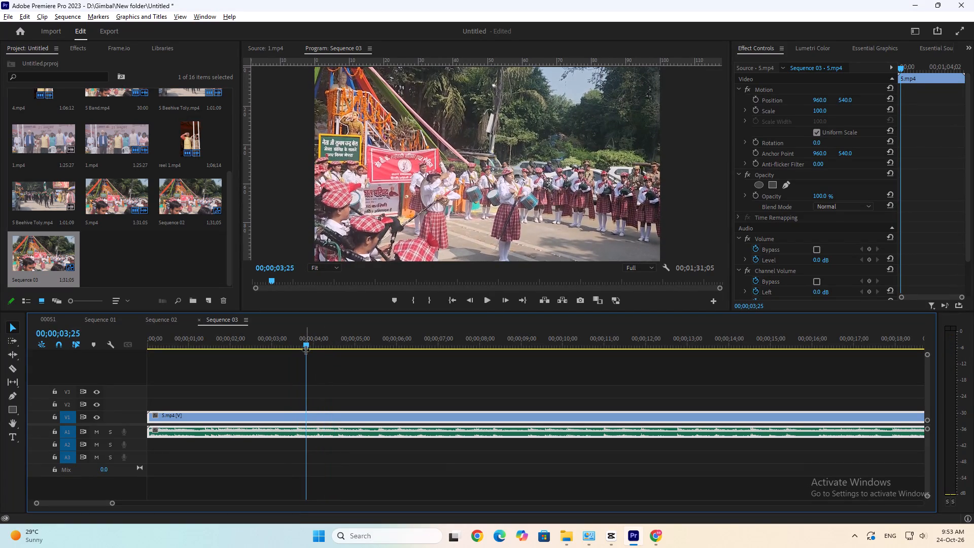
key("Right")
key("Right")
key("Right")
key("Right")
key("Right")
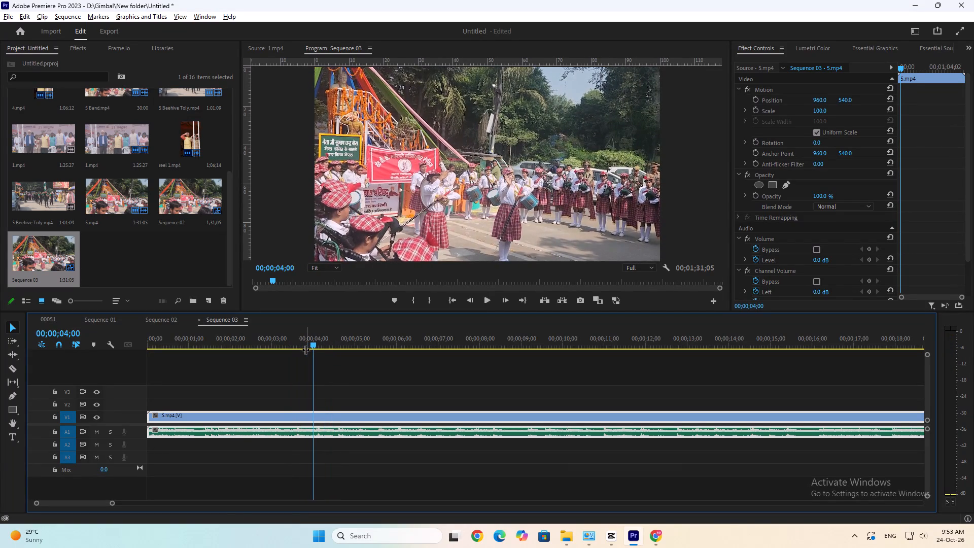
key("Left")
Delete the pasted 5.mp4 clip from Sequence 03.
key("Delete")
Bring video 5 from the 21st oct Boss clips folder in File Explorer into Sequence 03, keeping existing settings, and close the gap before it.
key("alt+Tab")
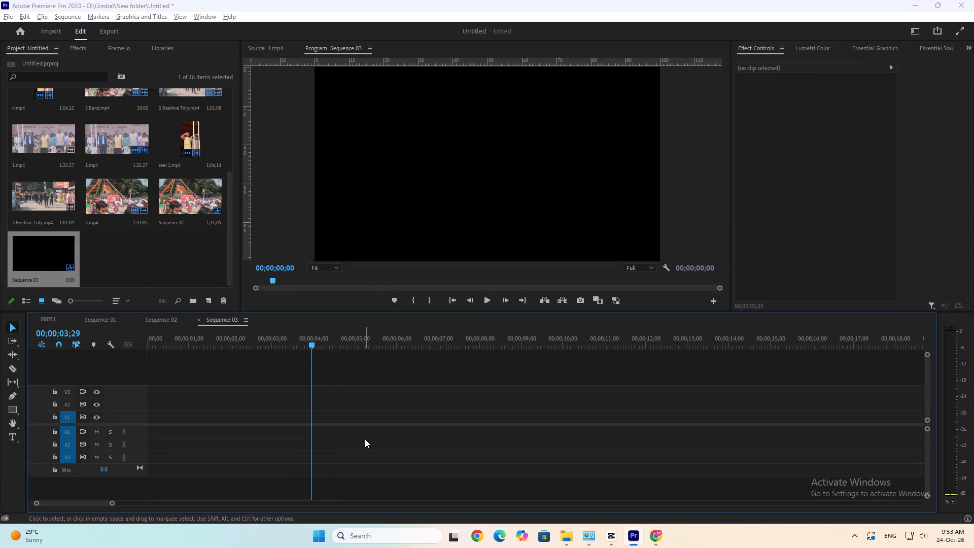
key("alt+Tab")
key("alt+Tab")
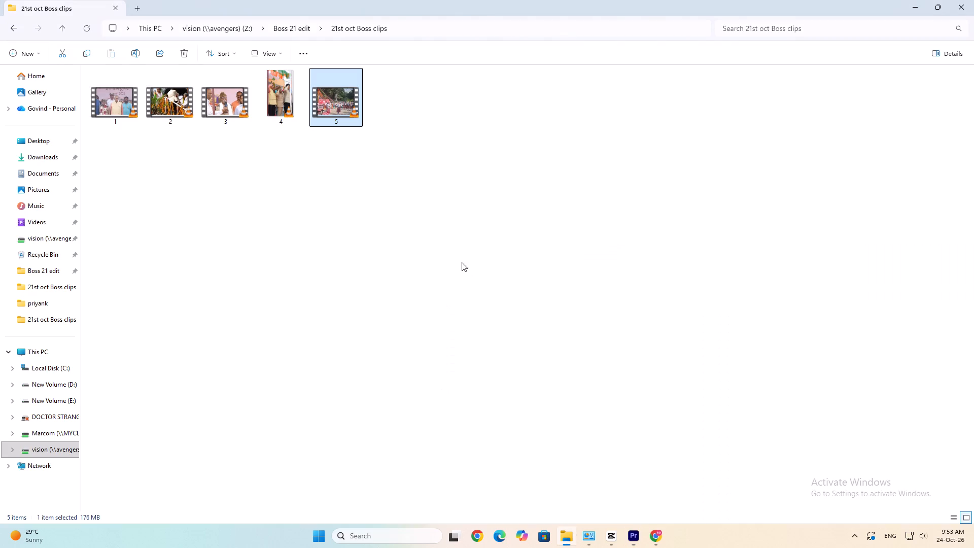
left_click_drag(345, 106, 629, 532)
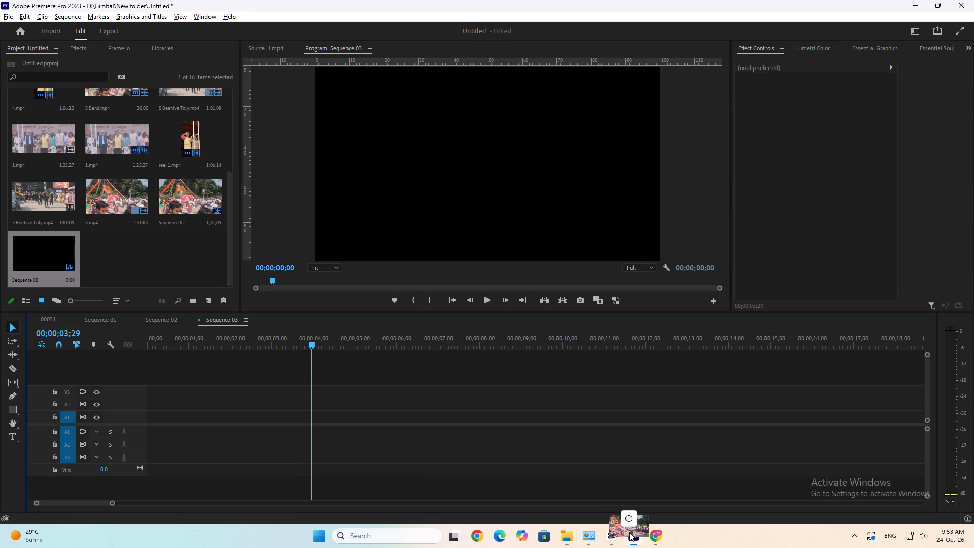
left_click_drag(629, 532, 227, 432)
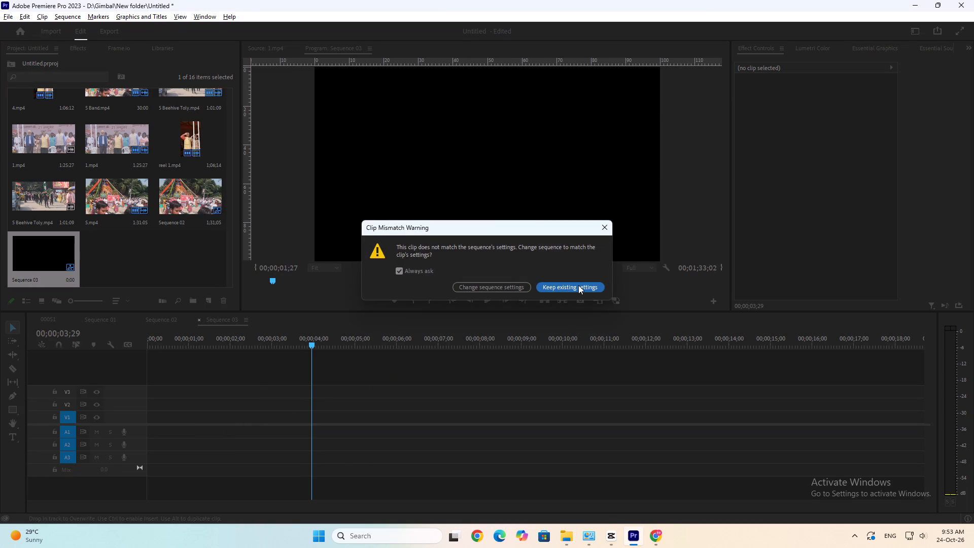
left_click(578, 285)
left_click(198, 421)
key("Delete")
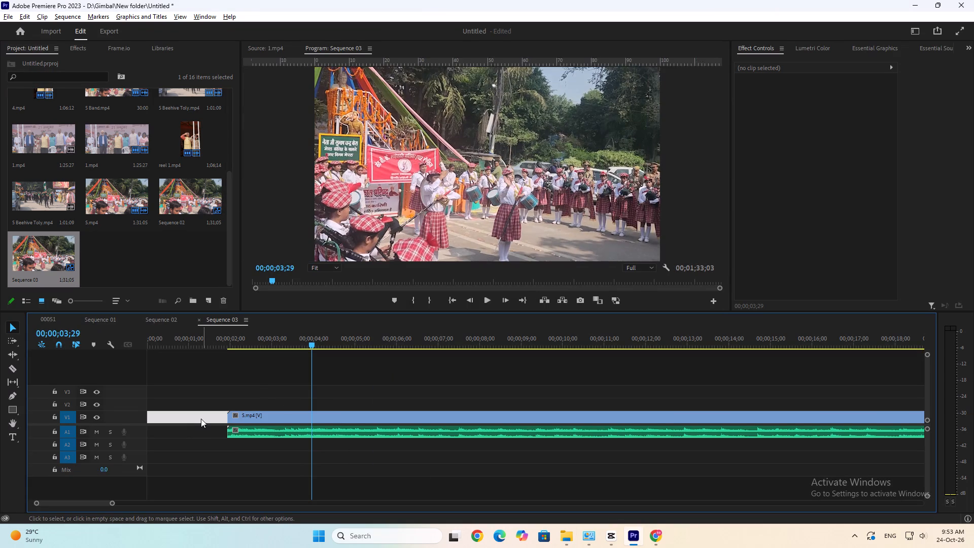
Play the 5.mp4 clip from the start of Sequence 03 and go back frame by frame to 00;00;03;29.
left_click_drag(192, 342, 88, 369)
key("space")
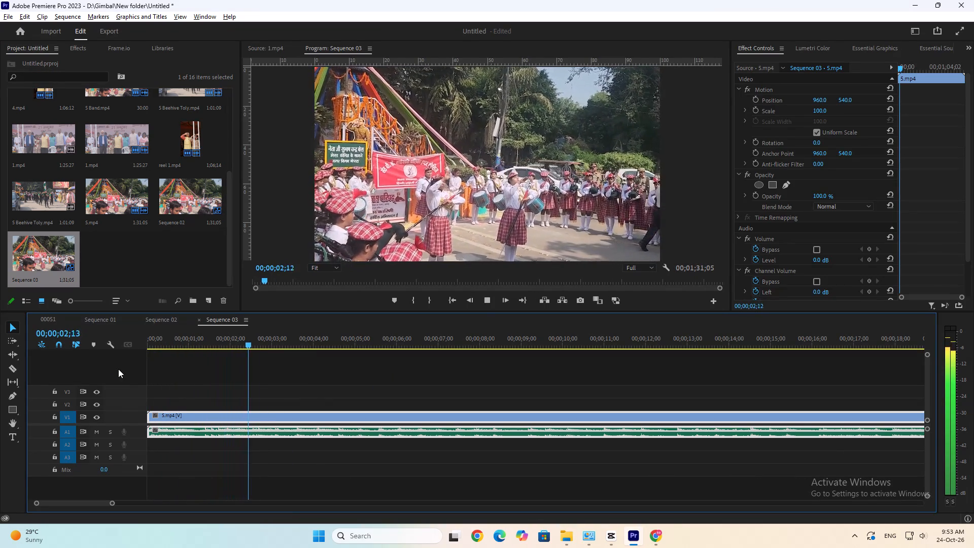
key("space")
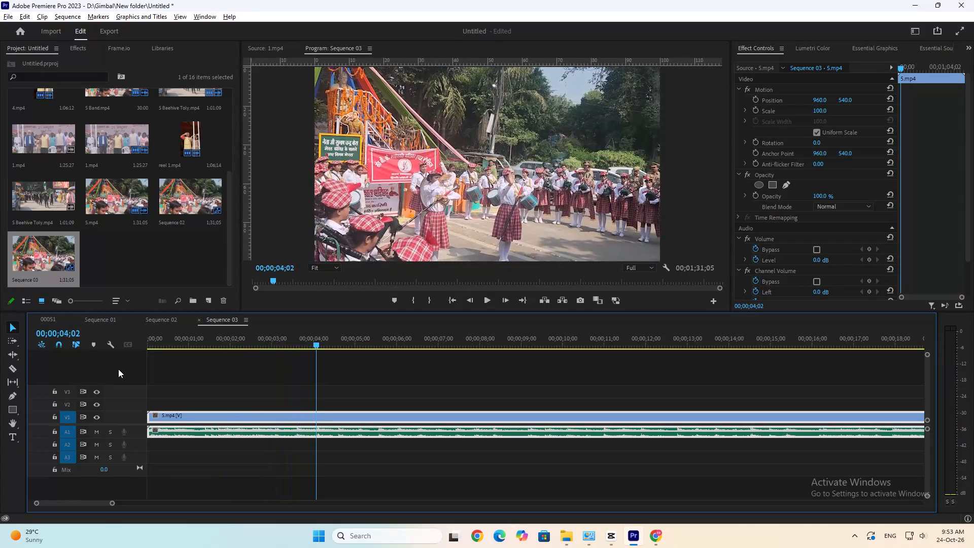
key("Left")
key("Left")
key("Left")
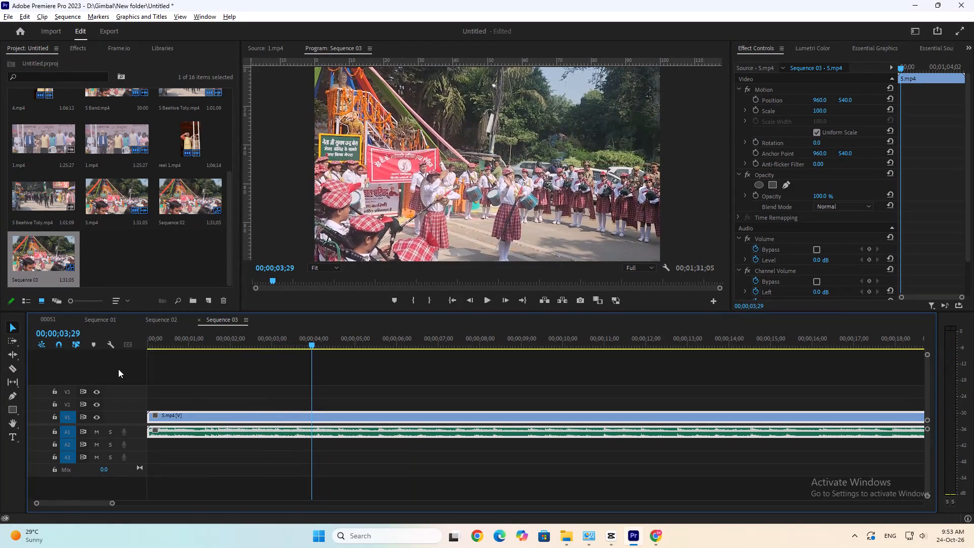
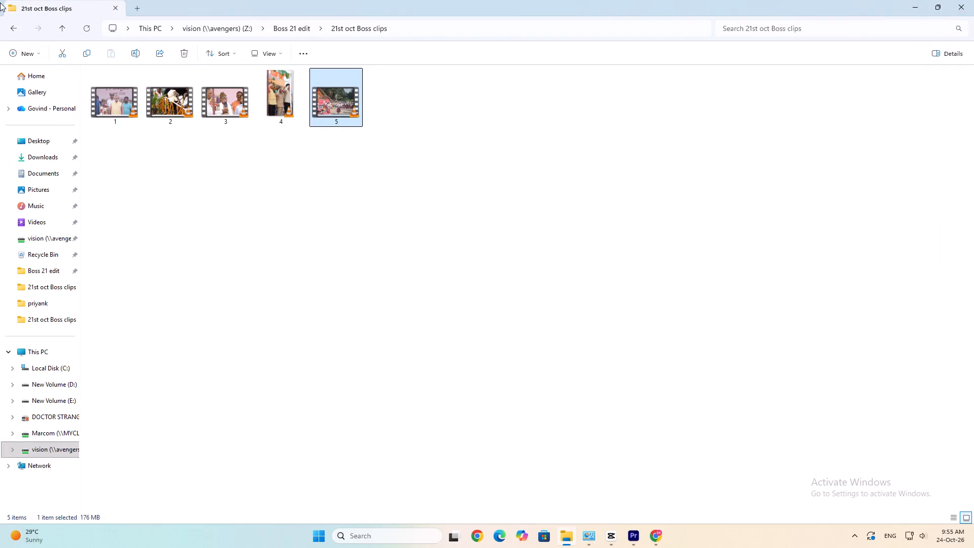
Go up to the Boss 21 edit folder in File Explorer.
left_click(9, 22)
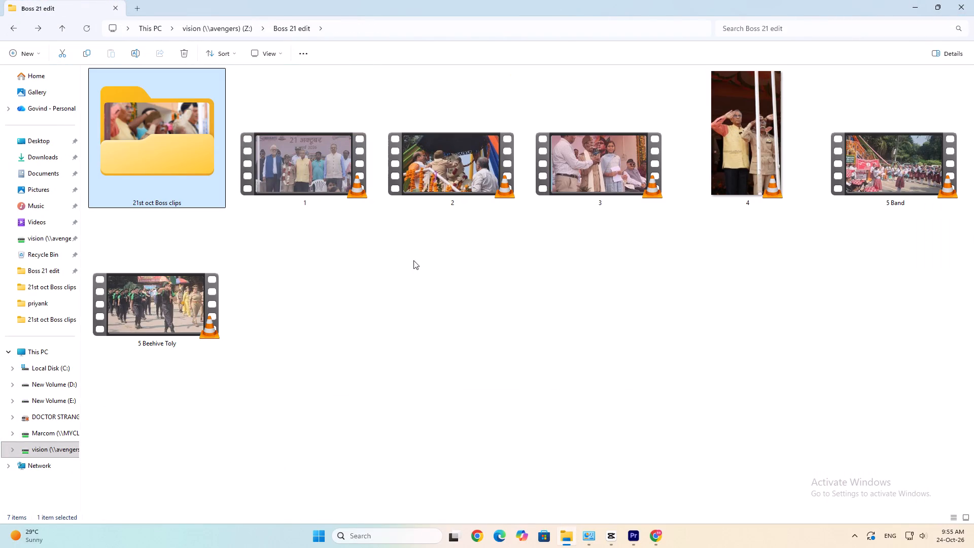
left_click(432, 270)
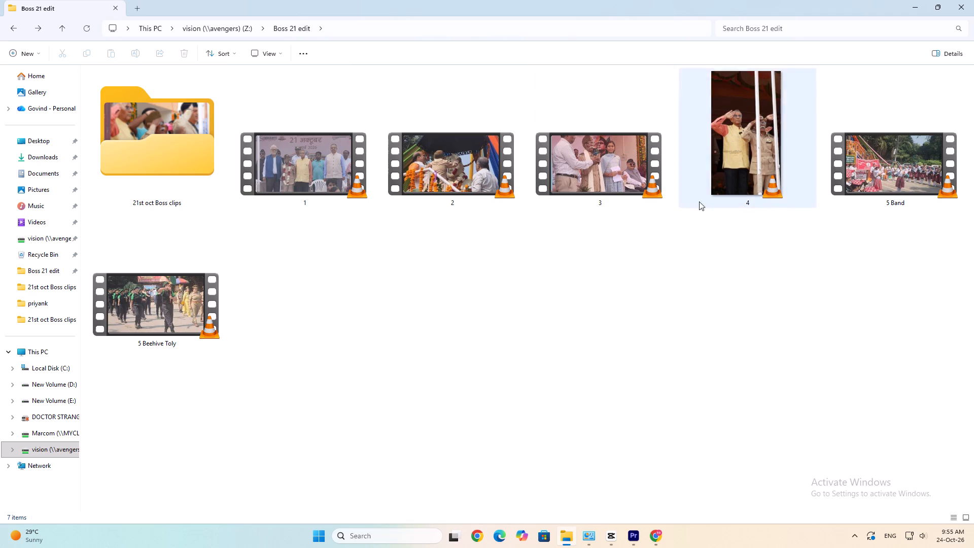
Switch to Premiere Pro and delete the 5.mp4 clip from Sequence 03.
left_click(636, 529)
left_click(600, 472)
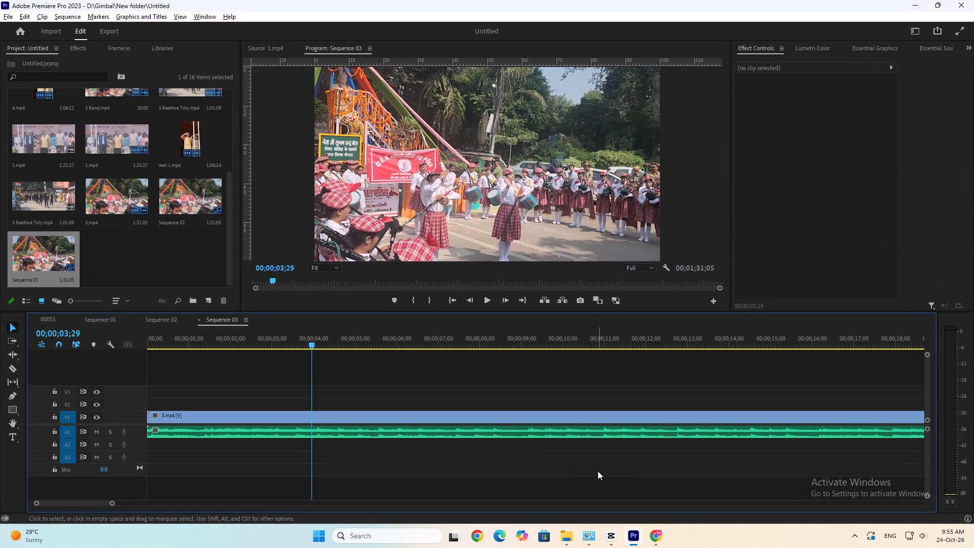
type("--")
key("minus")
key("minus")
key("minus")
key("minus")
left_click(223, 420)
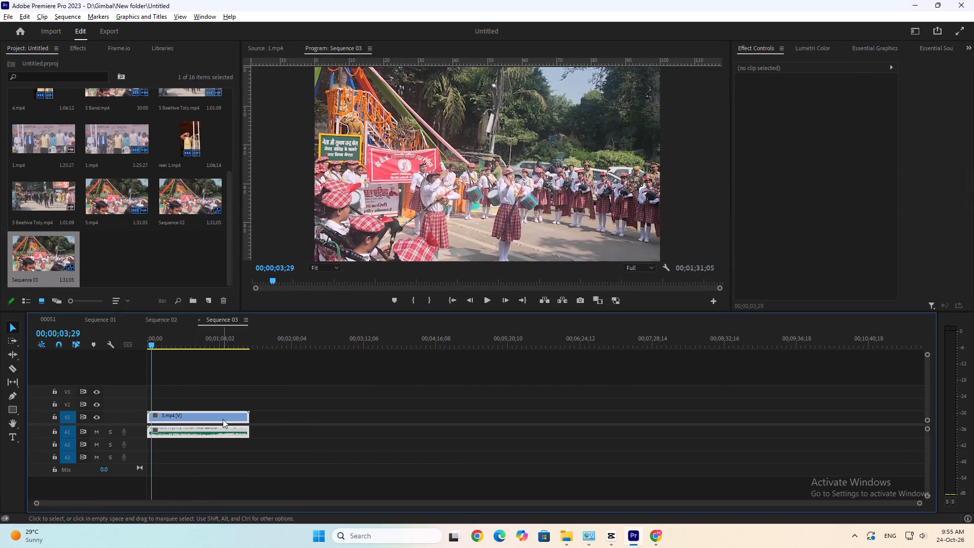
key("Delete")
Bring videos 5 Band and 5 Beehive Toly from the Boss 21 edit folder in File Explorer into Sequence 03, keeping existing settings.
key("alt+Tab")
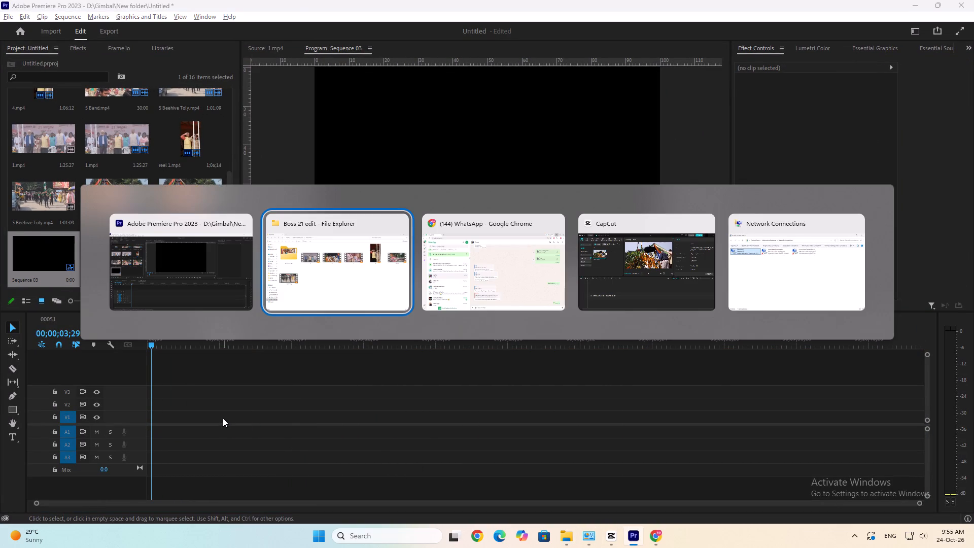
left_click(898, 193)
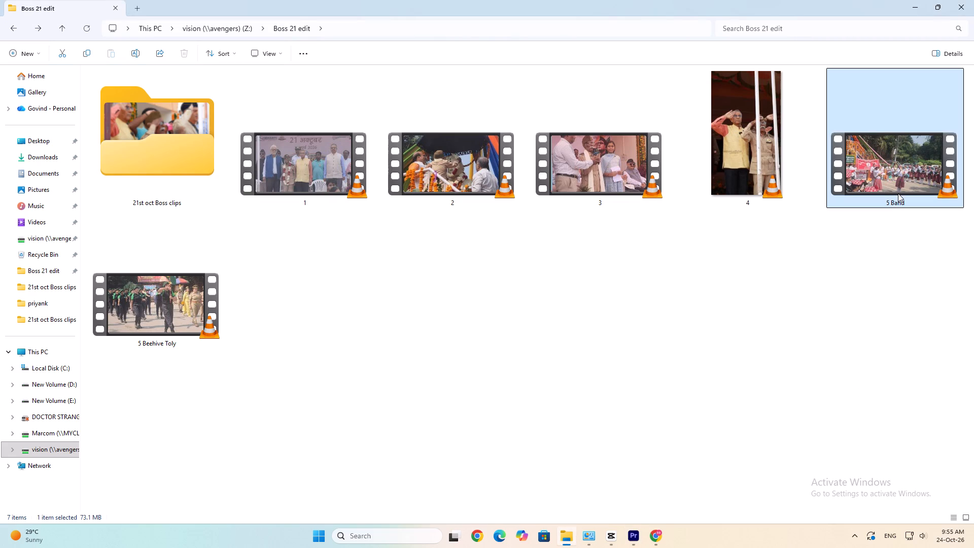
left_click(177, 325, "ctrl")
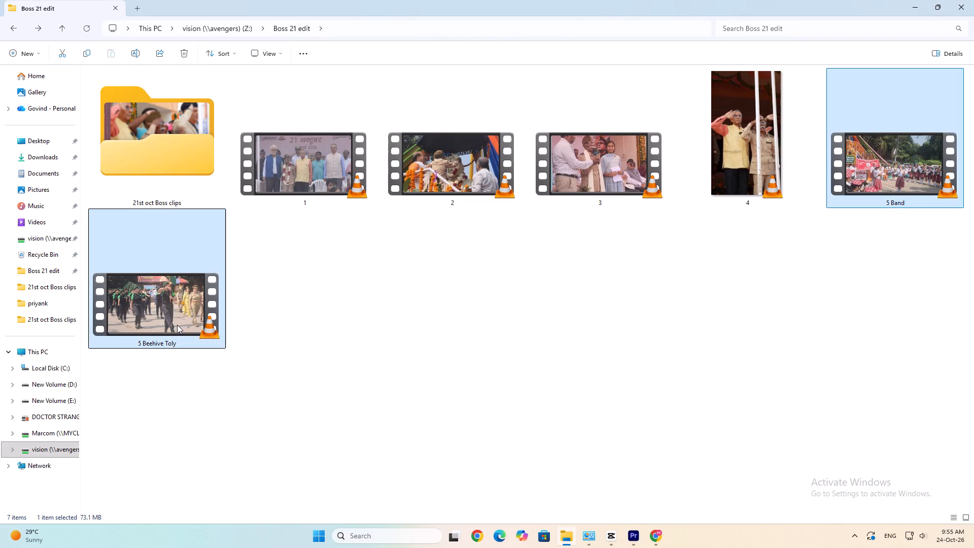
left_click_drag(176, 321, 567, 523)
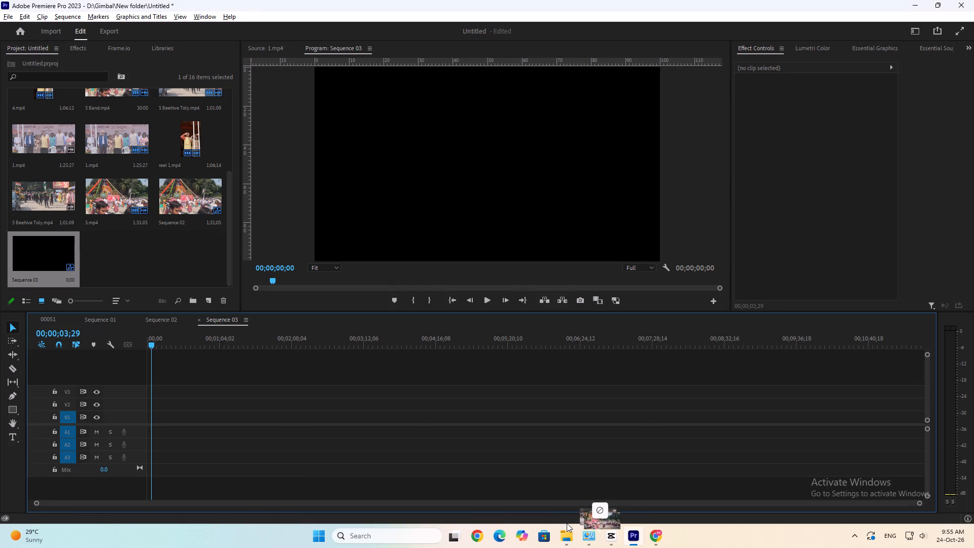
left_click_drag(567, 523, 204, 421)
left_click(580, 287)
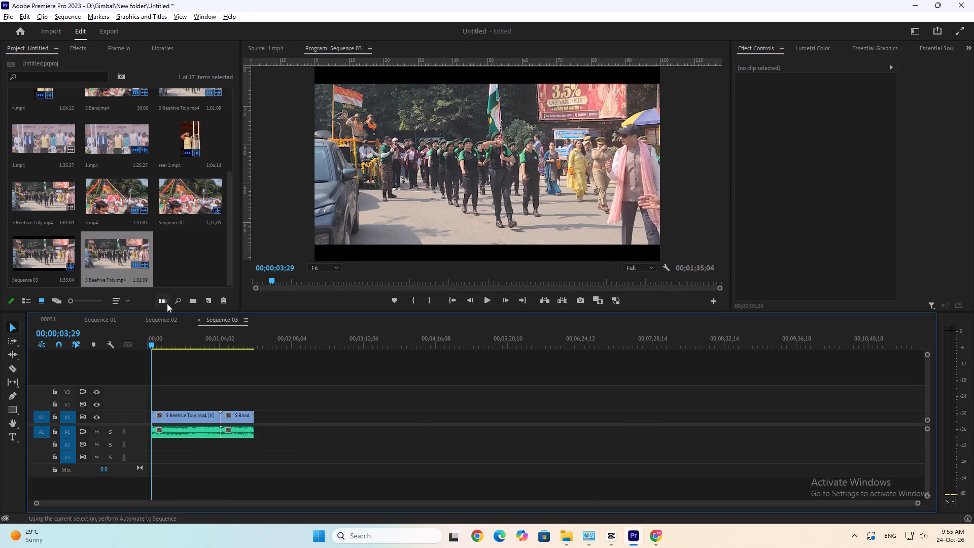
Close the empty gap before the 5 Beehive Toly.mp4 clip at the start of Sequence 03.
key("equal")
key("equal")
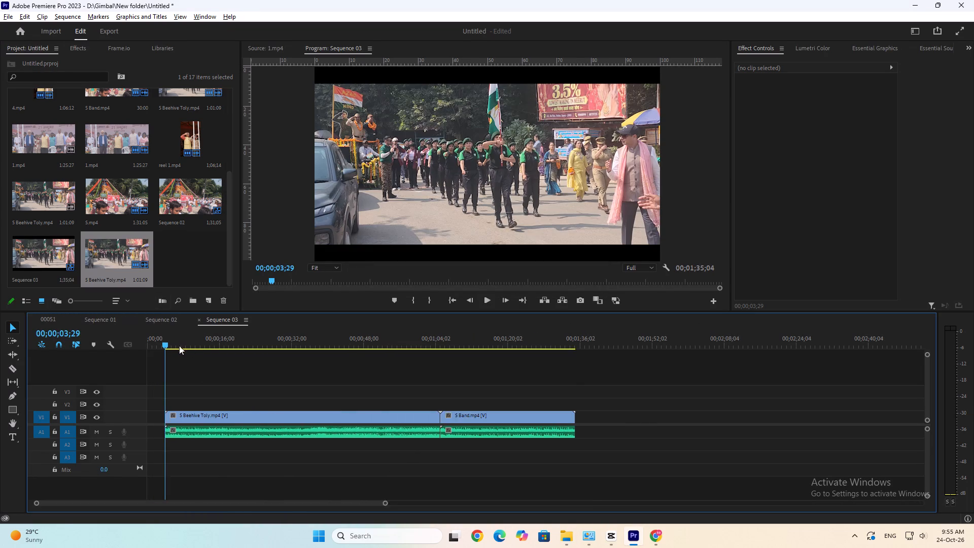
key("equal")
key("equal")
left_click(196, 409)
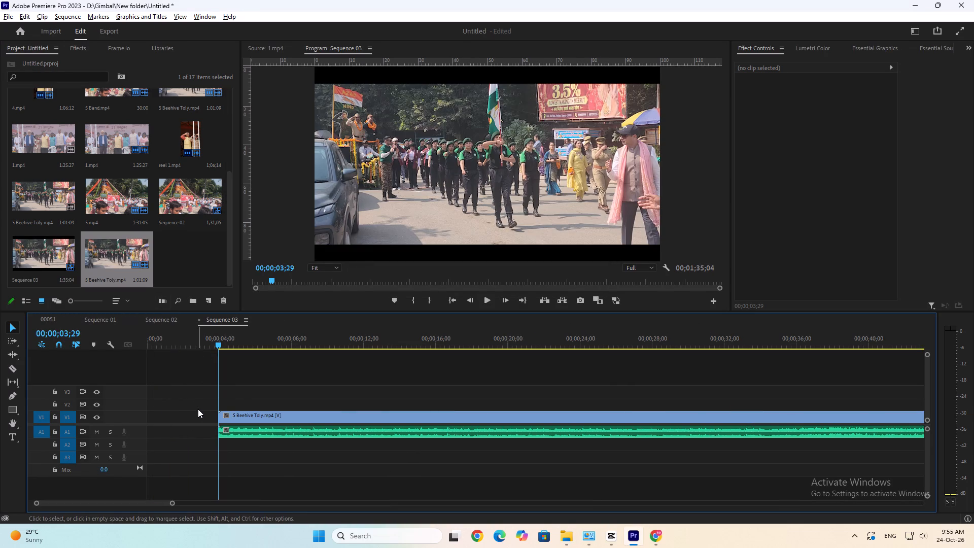
left_click(198, 409)
double_click(203, 424)
left_click(205, 420)
key("Delete")
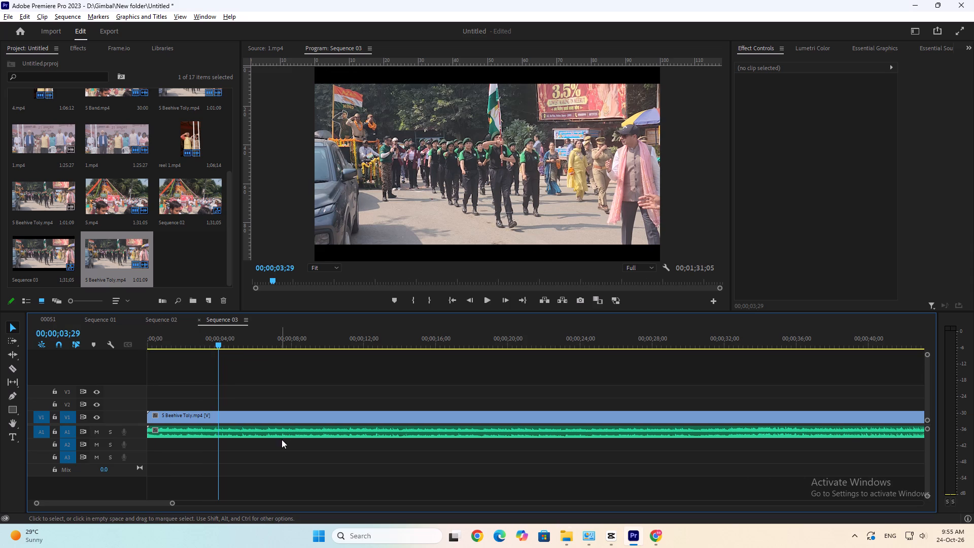
Examine the opening frames of the 5 Beehive Toly.mp4 clip from the start of Sequence 03.
left_click_drag(194, 337, 156, 342)
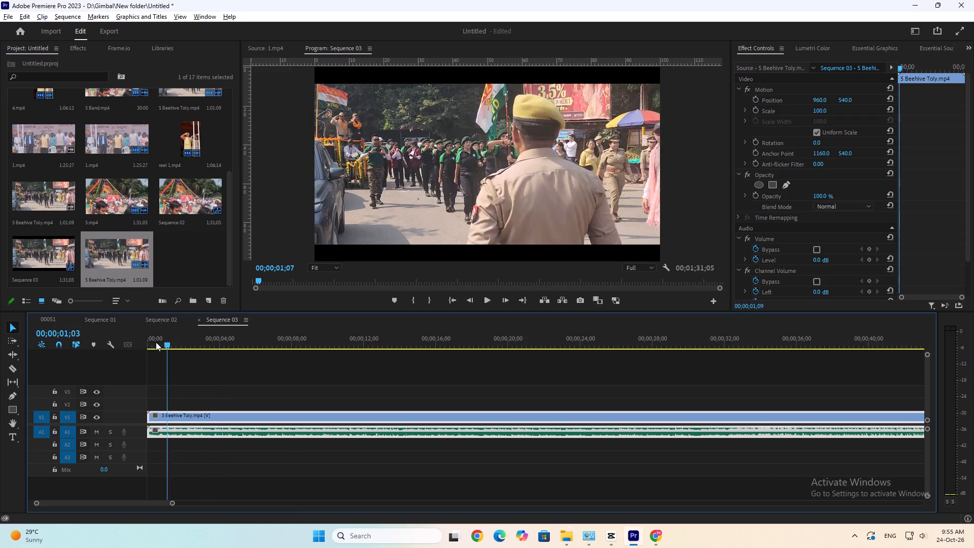
left_click_drag(156, 342, 119, 337)
key("Right")
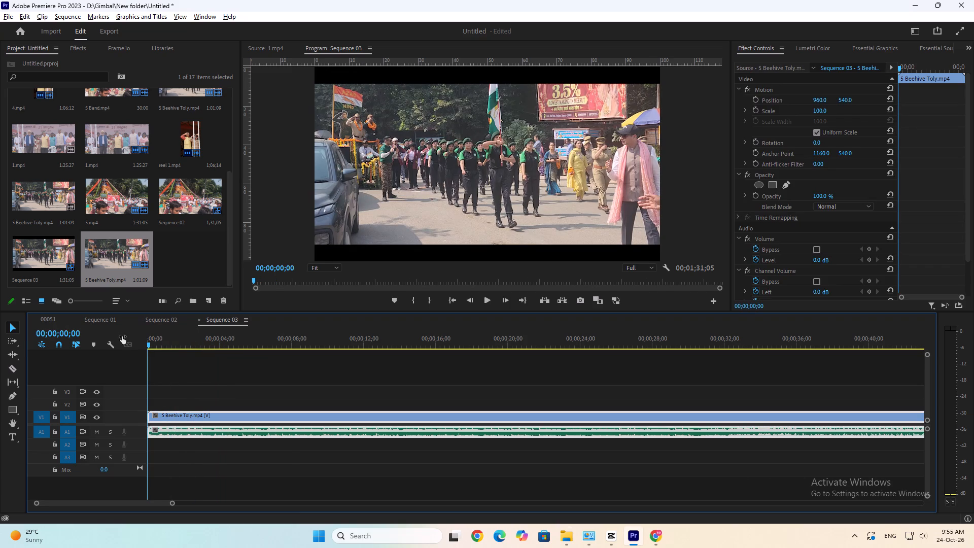
key("Right")
key("Right")
key("Right")
key("Right")
key("space")
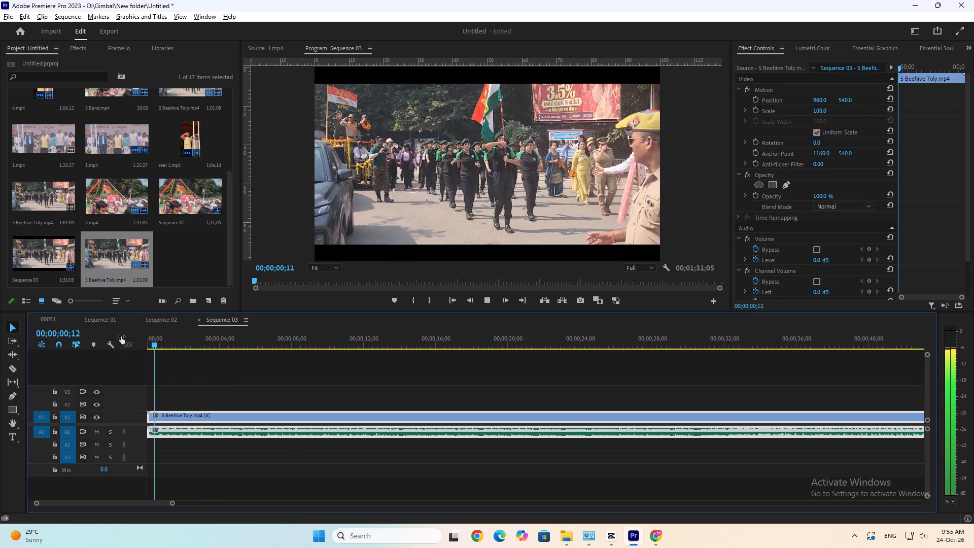
key("minus")
key("minus")
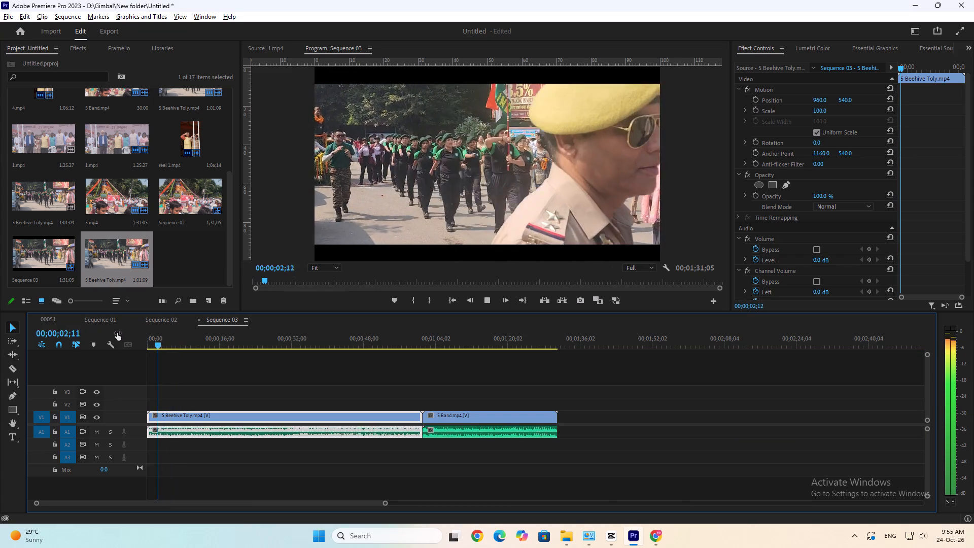
key("space")
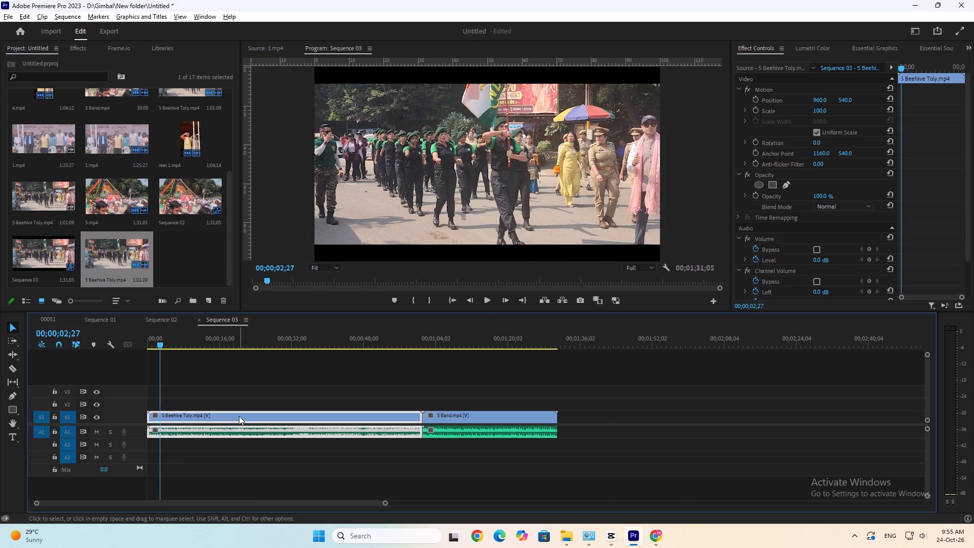
Reorder the clips so 5 Band.mp4 starts Sequence 03 and 5 Beehive Toly.mp4 follows directly after it.
left_click_drag(239, 416, 707, 420)
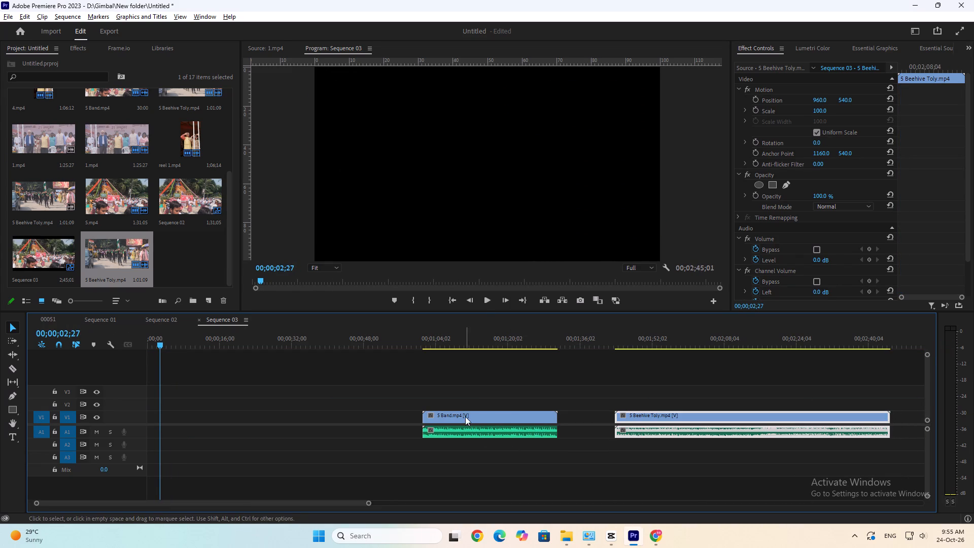
left_click_drag(465, 417, 150, 415)
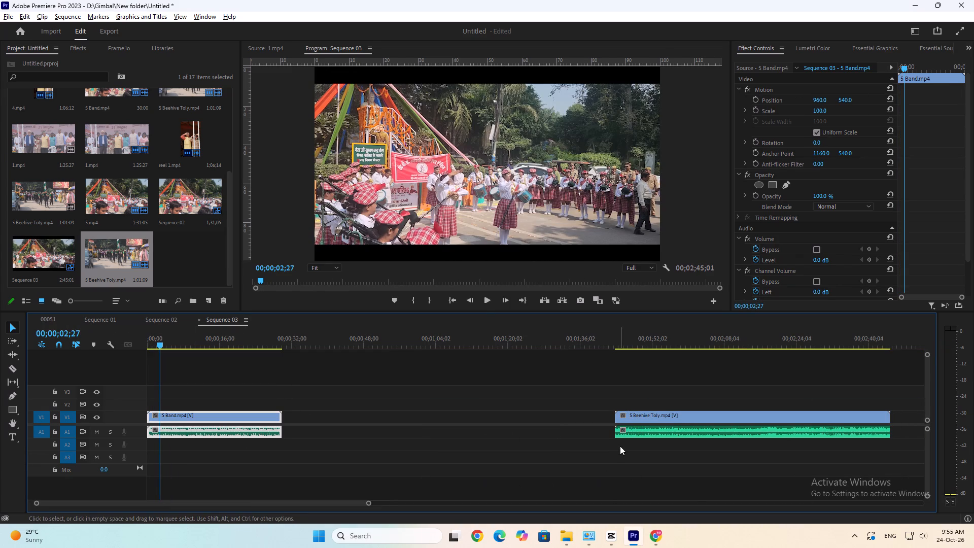
left_click_drag(628, 419, 302, 409)
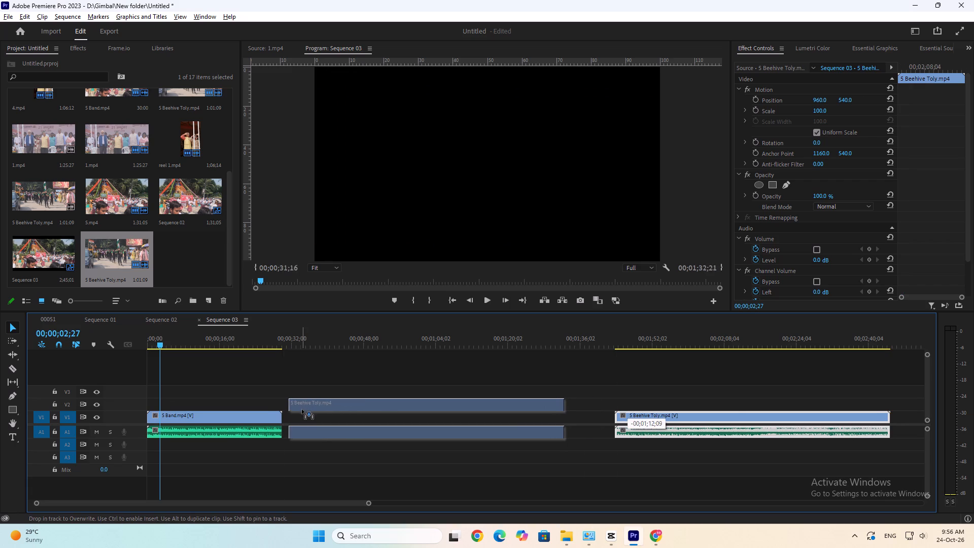
left_click_drag(302, 409, 300, 414)
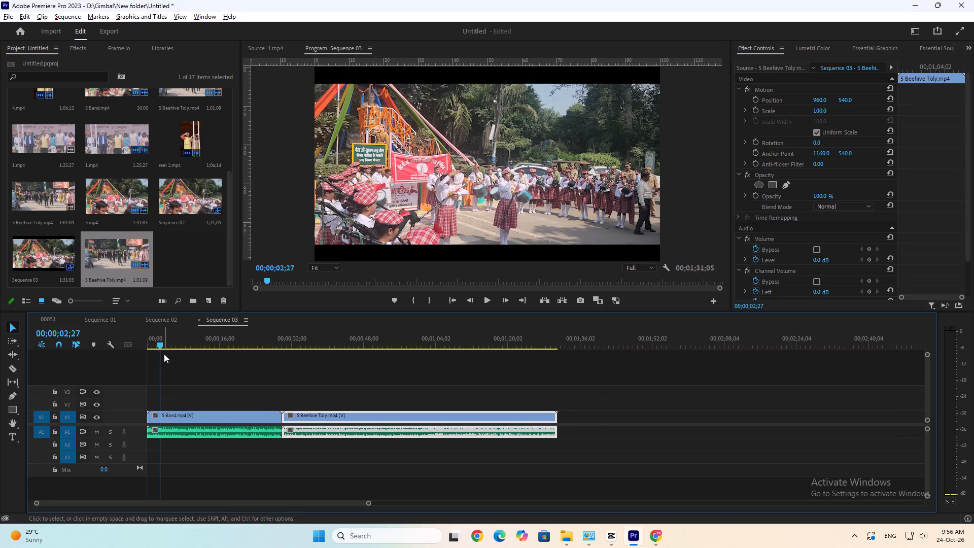
Play the first frames of the 5 Band.mp4 clip and set its Scale to 125.
left_click_drag(160, 354, 94, 360)
key("equal")
key("equal")
key("equal")
key("equal")
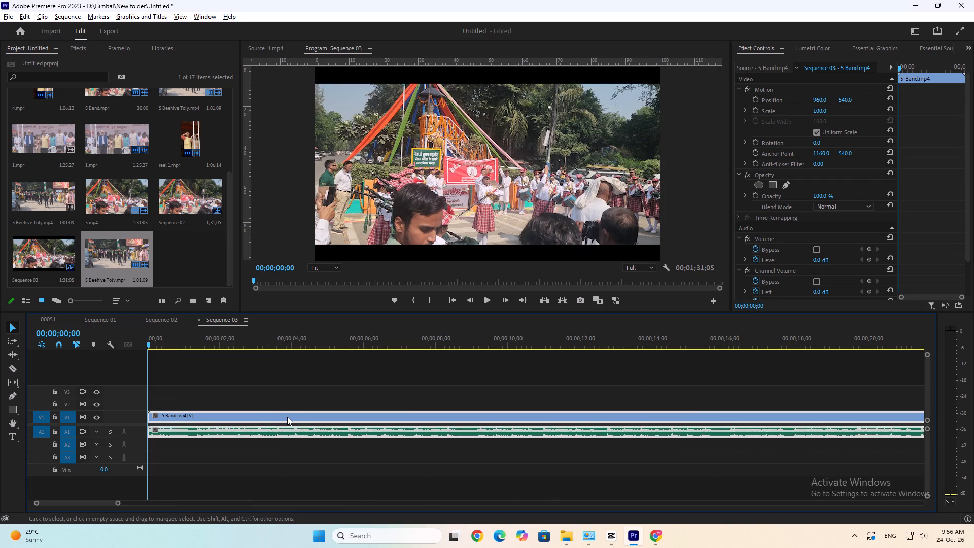
key("space")
key("space")
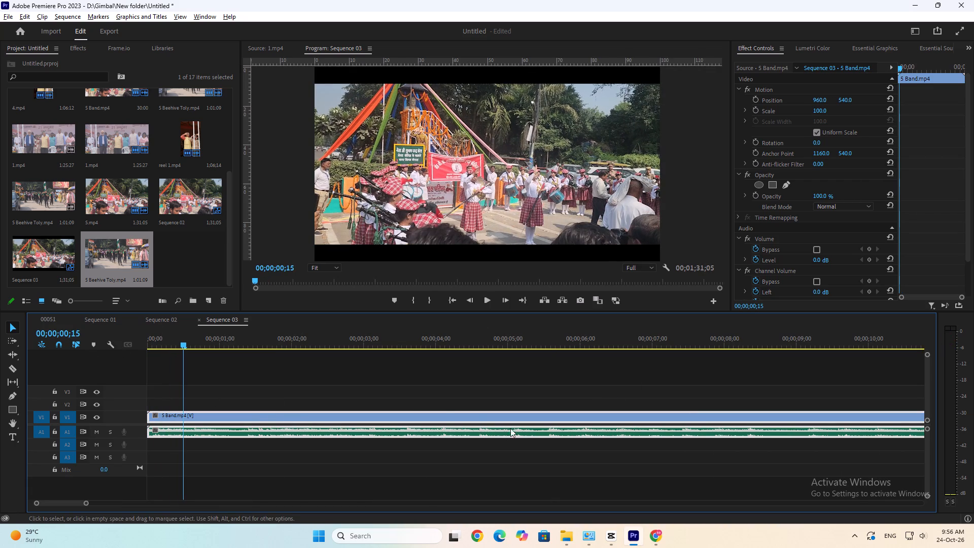
left_click(226, 417)
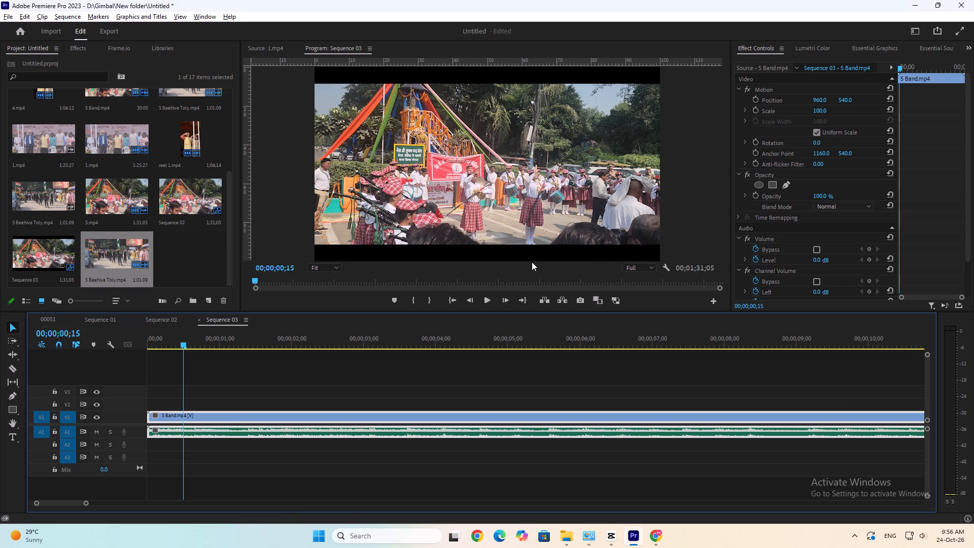
left_click_drag(817, 112, 827, 111)
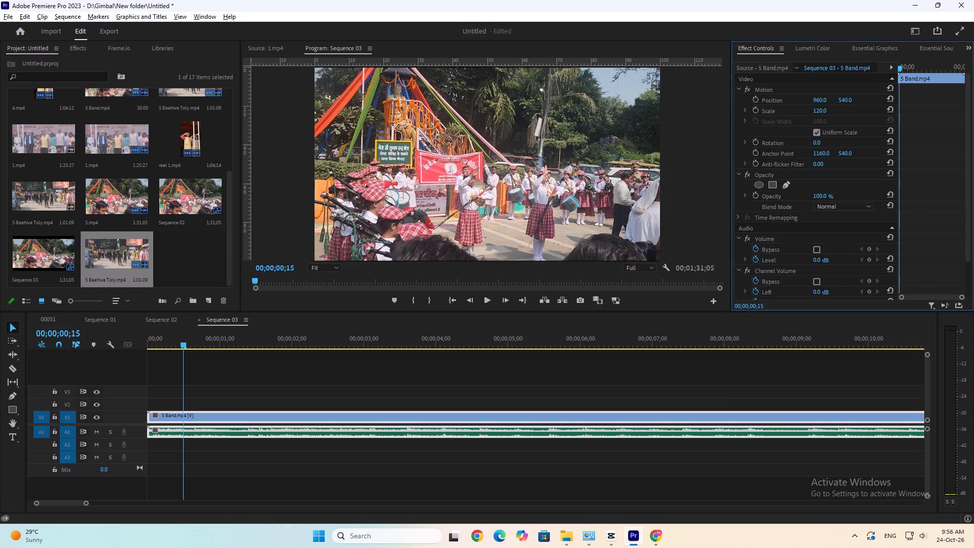
left_click_drag(827, 111, 829, 110)
left_click(823, 109)
type("125")
key("Return")
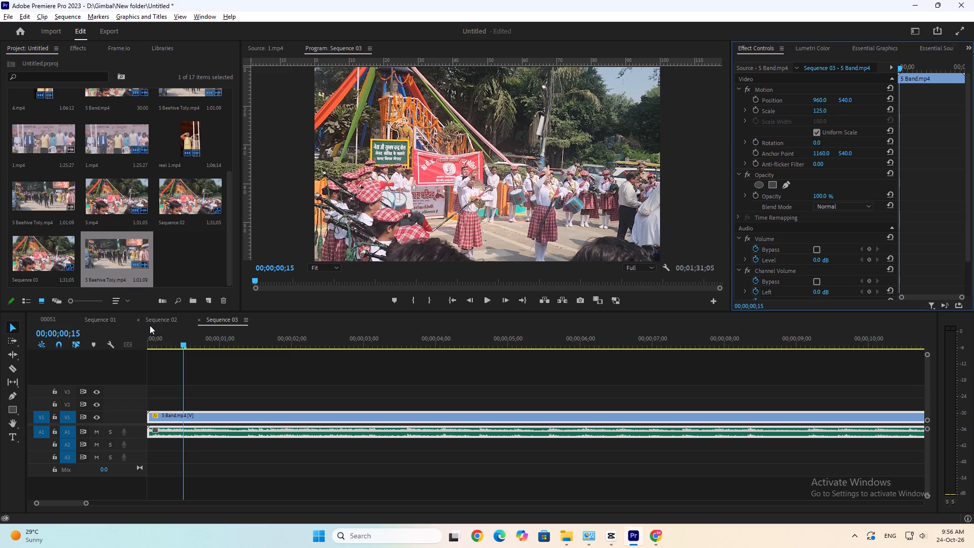
Play 5 Band.mp4 from the start, find the frame at 00;00;03;29, and cut the clip there.
left_click_drag(173, 344, 120, 357)
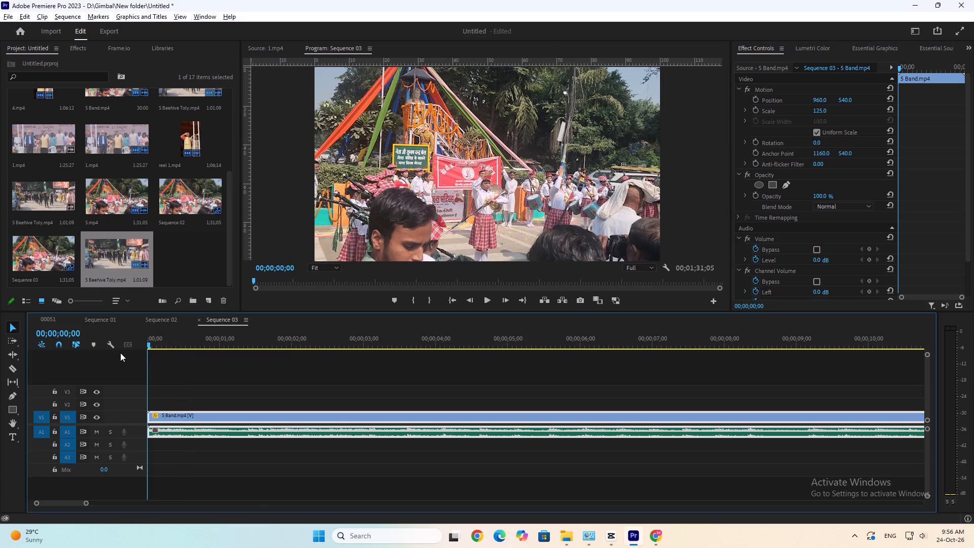
key("space")
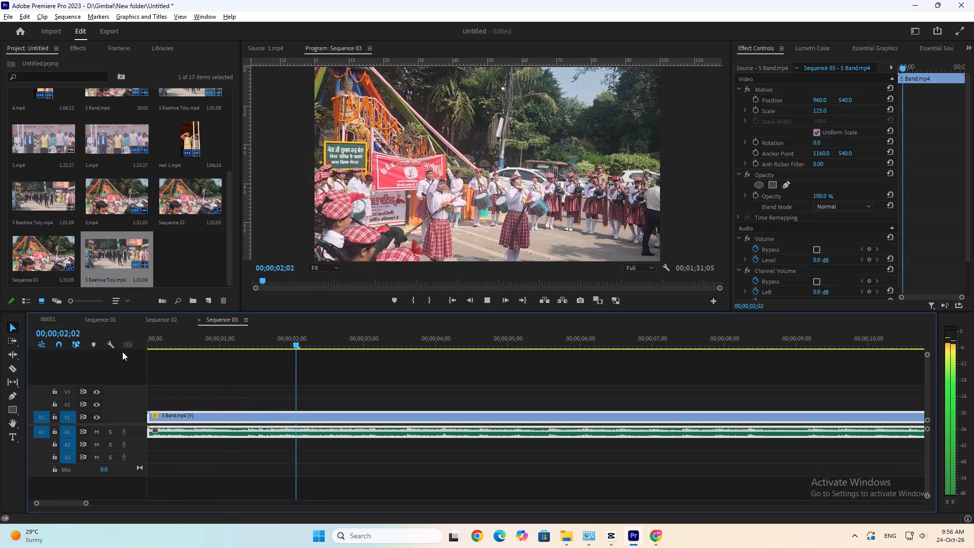
key("space")
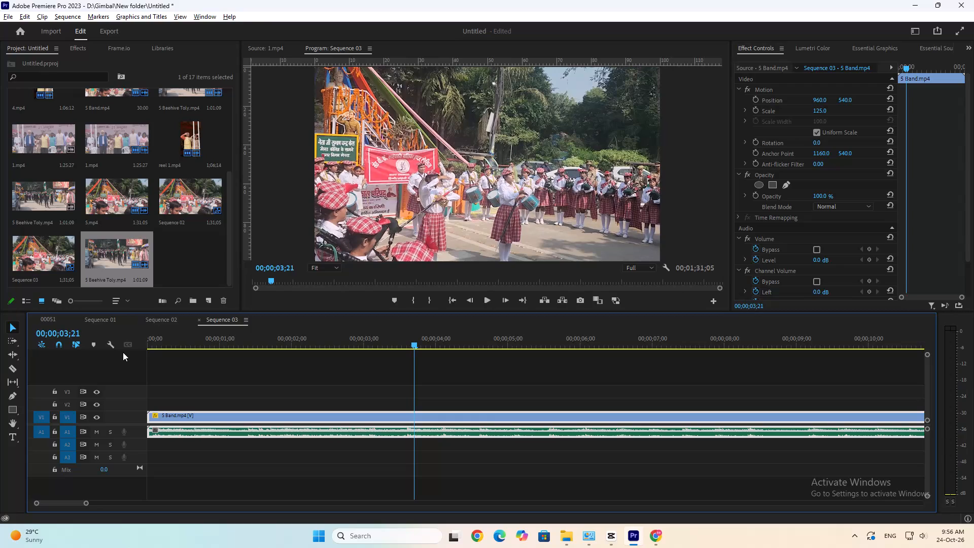
key("Right")
key("Right")
key("Right")
key("Right")
key("Right")
key("Right")
key("Right")
key("Right")
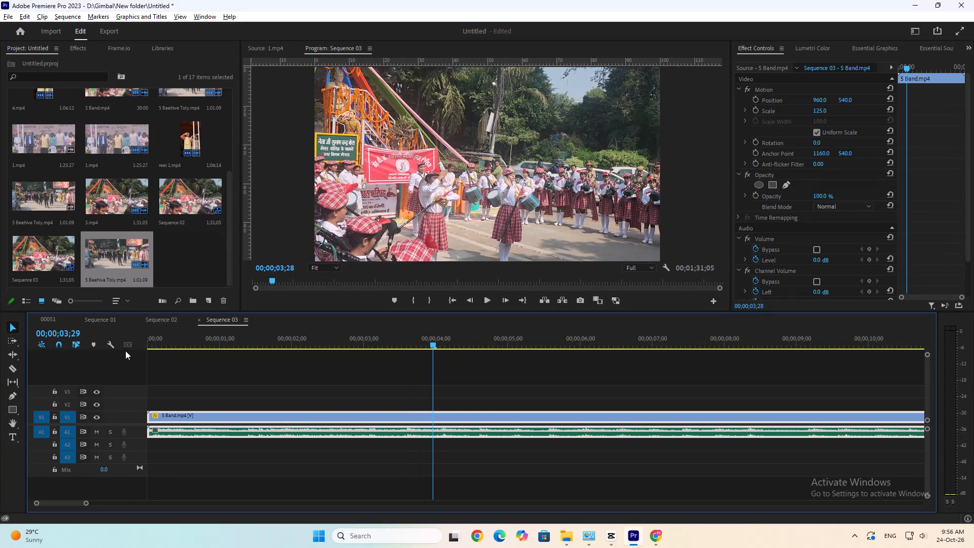
key("Right")
key("Right")
key("Left")
key("Left")
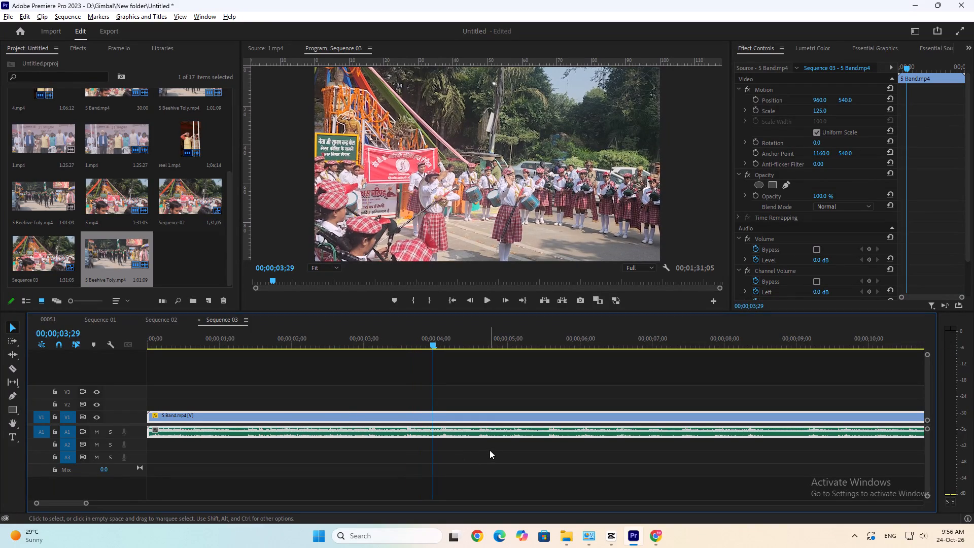
key("c")
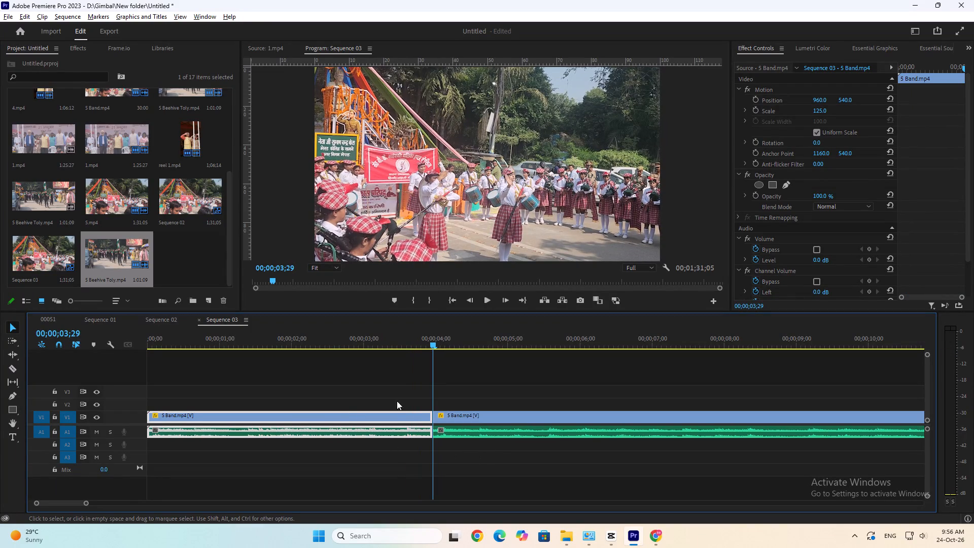
Remove the 5 Band.mp4 segment before the cut, leaving no gap at the start of Sequence 03.
left_click_drag(395, 384, 383, 450)
key("Delete")
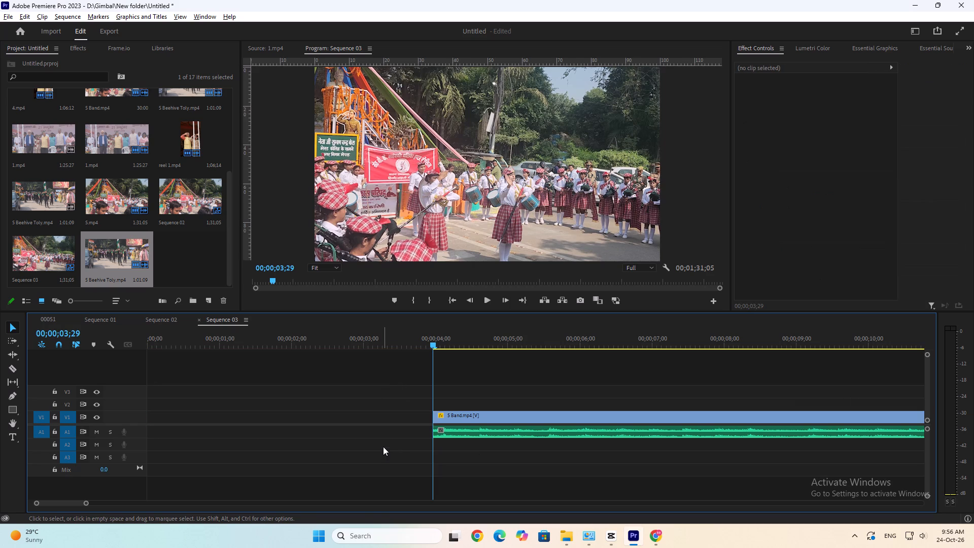
key("ctrl+z")
left_click(362, 417)
key("d")
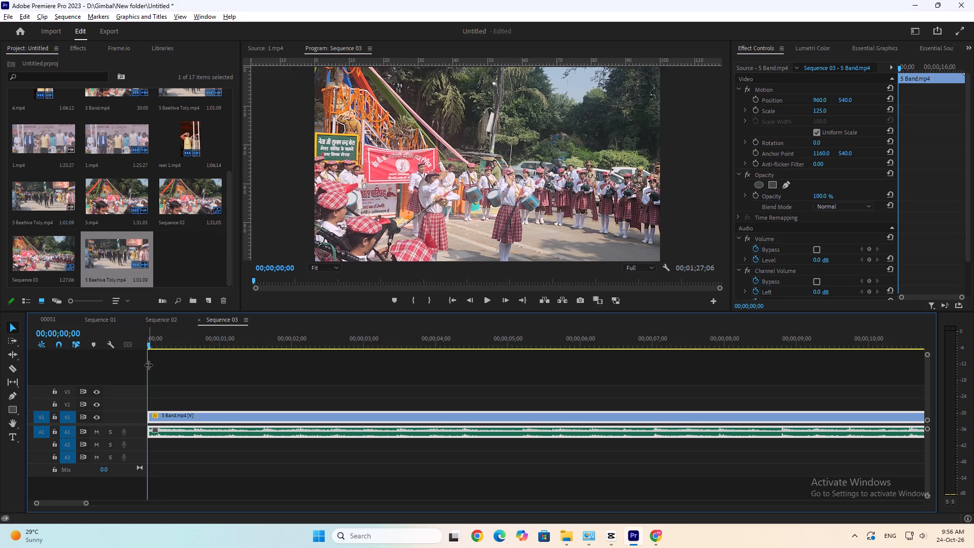
Play 5 Band.mp4 from the start of Sequence 03, find the frame at 00;00;17;00, and cut the clip there.
key("space")
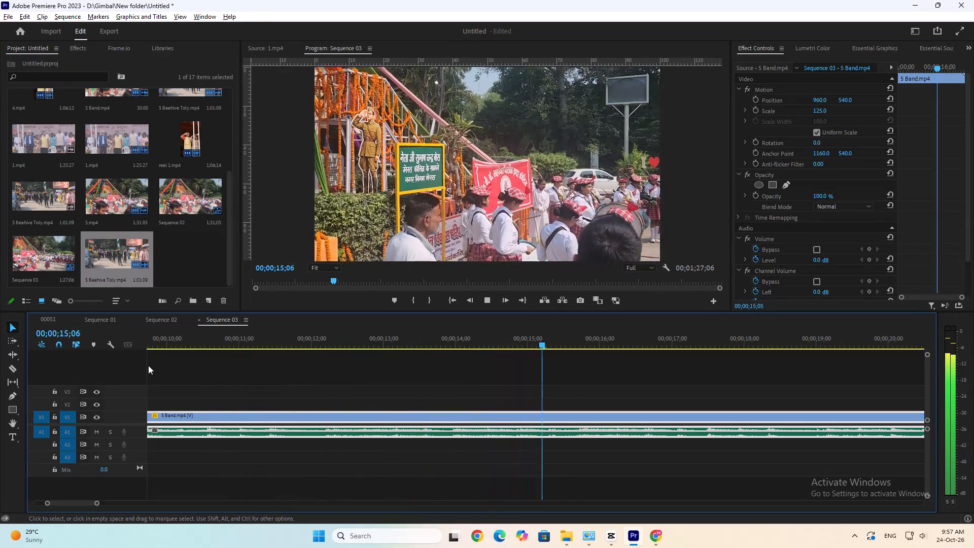
key("space")
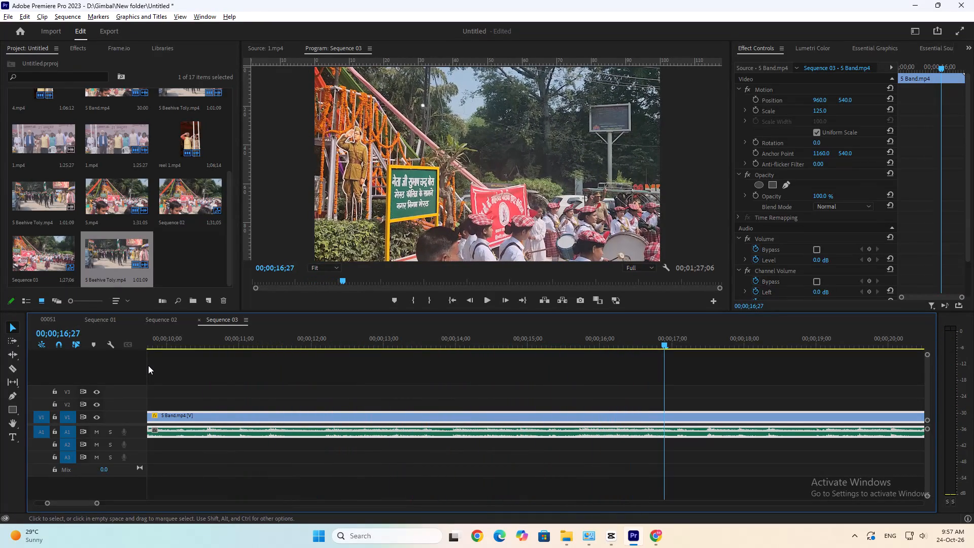
key("Right")
key("Right")
key("Right")
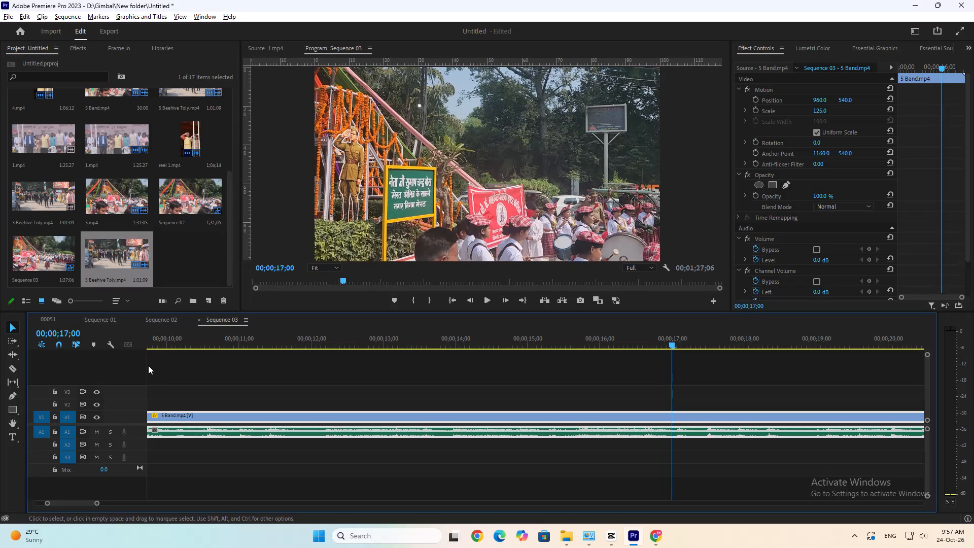
key("c")
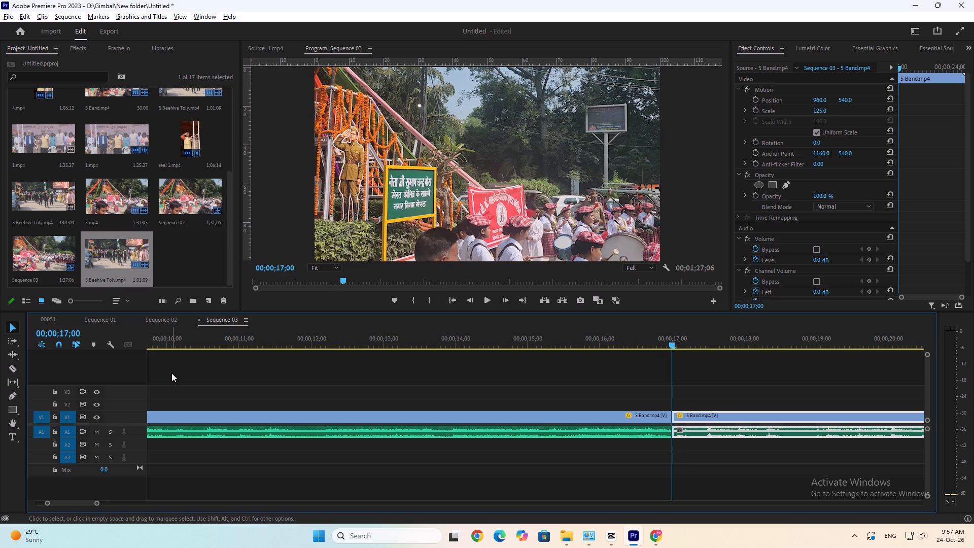
Play the rest of 5 Band.mp4 after the cut and on into the opening of 5 Beehive Toly.mp4.
key("space")
key("space")
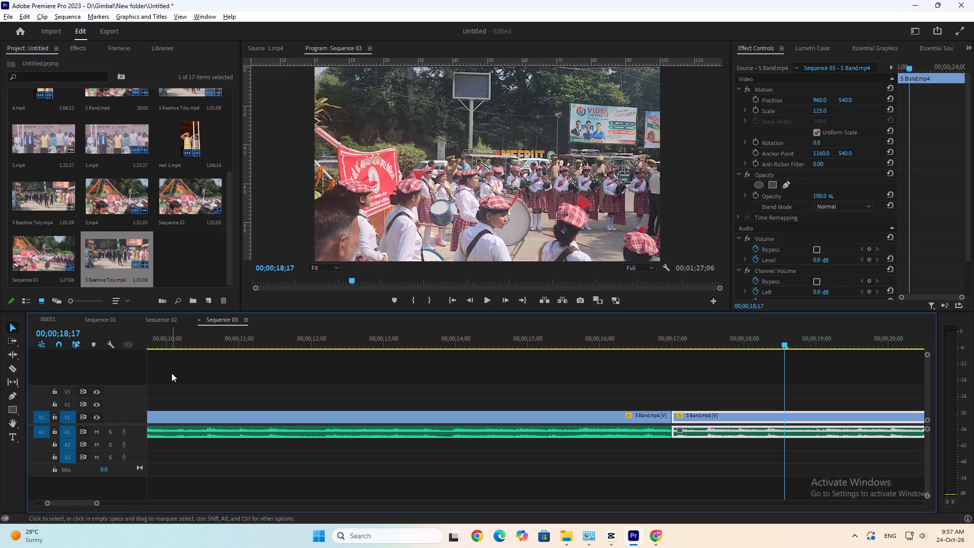
type("---")
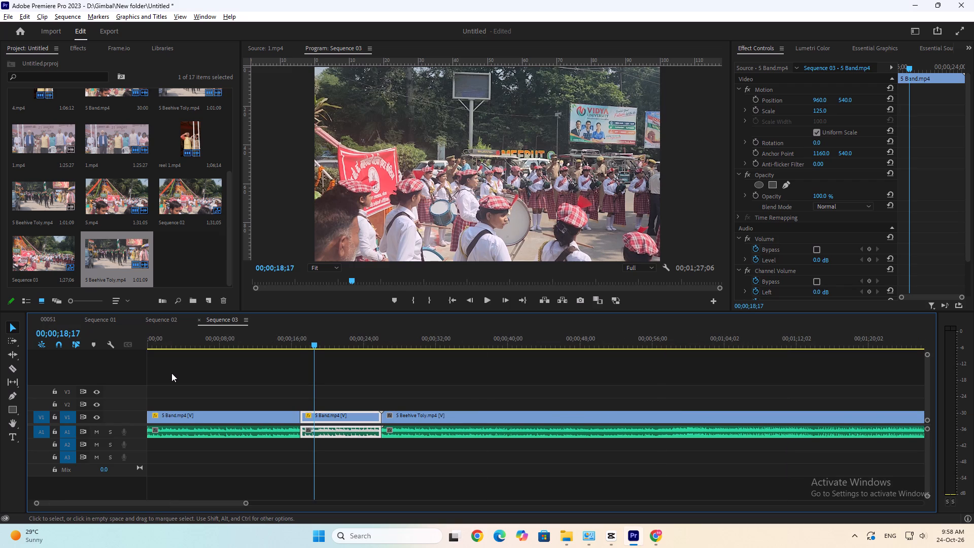
key("space")
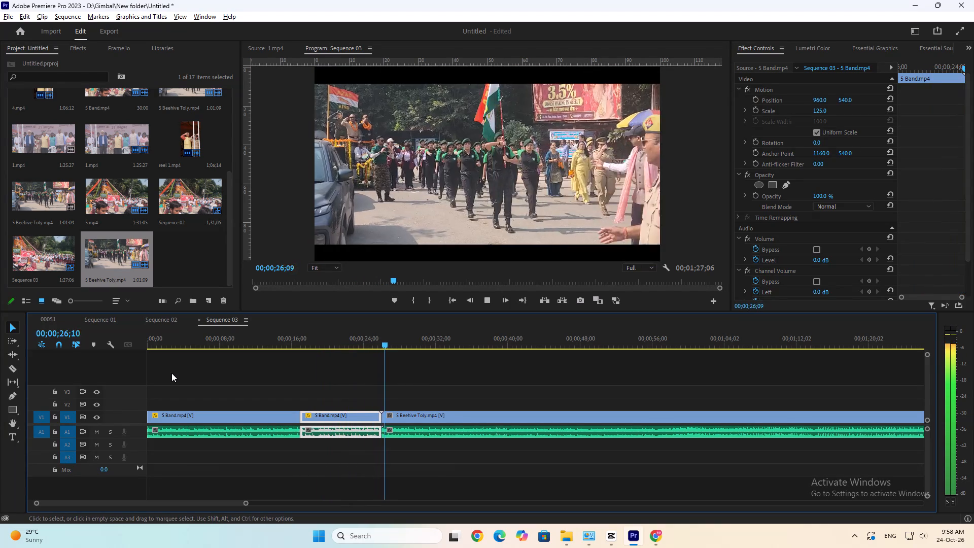
key("space")
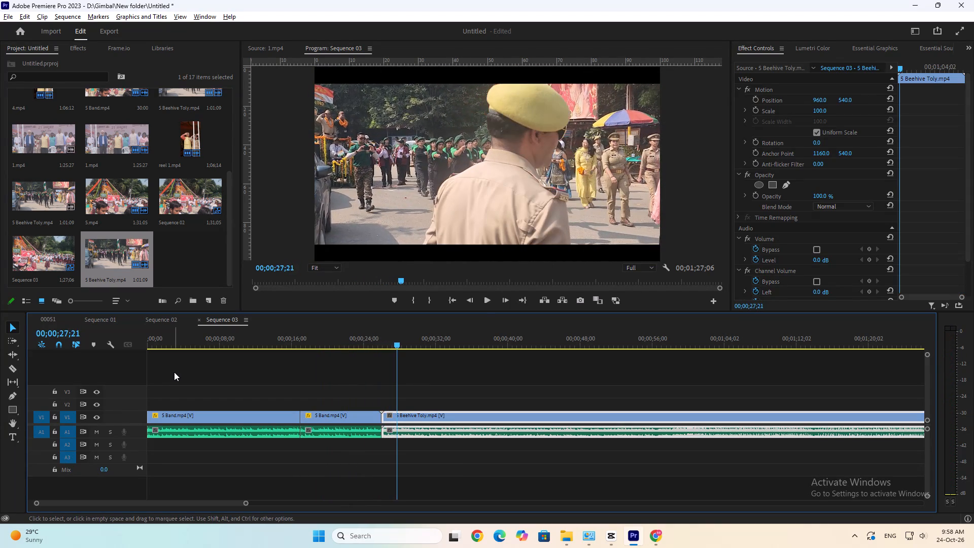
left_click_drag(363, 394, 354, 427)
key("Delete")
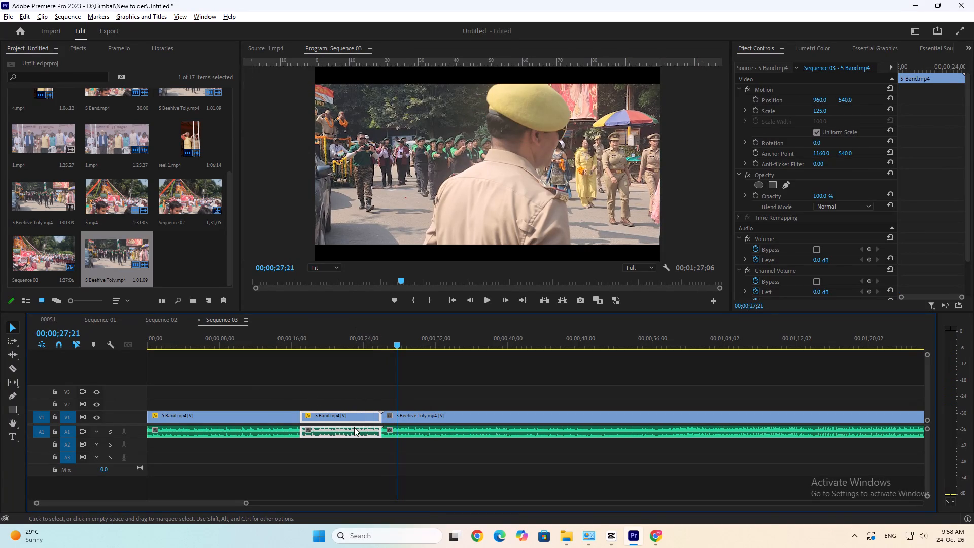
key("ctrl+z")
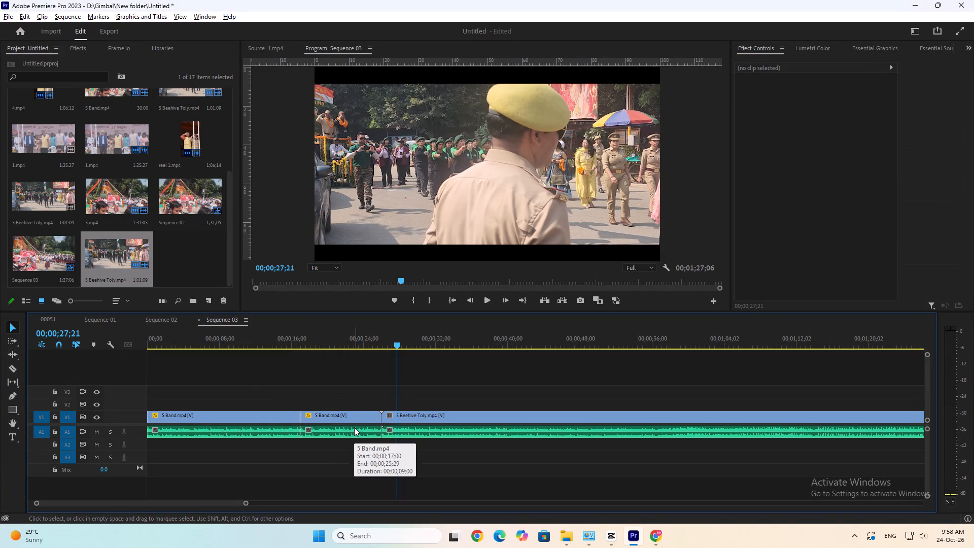
Remove the 5 Band.mp4 segment after the 00;00;17;00 cut and close the gap before 5 Beehive Toly.mp4.
left_click_drag(319, 453, 343, 397)
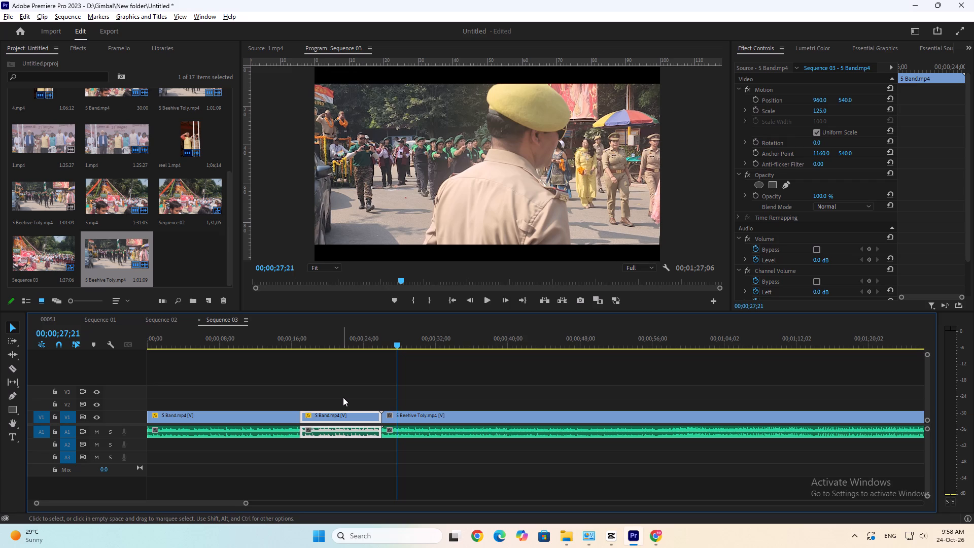
key("d")
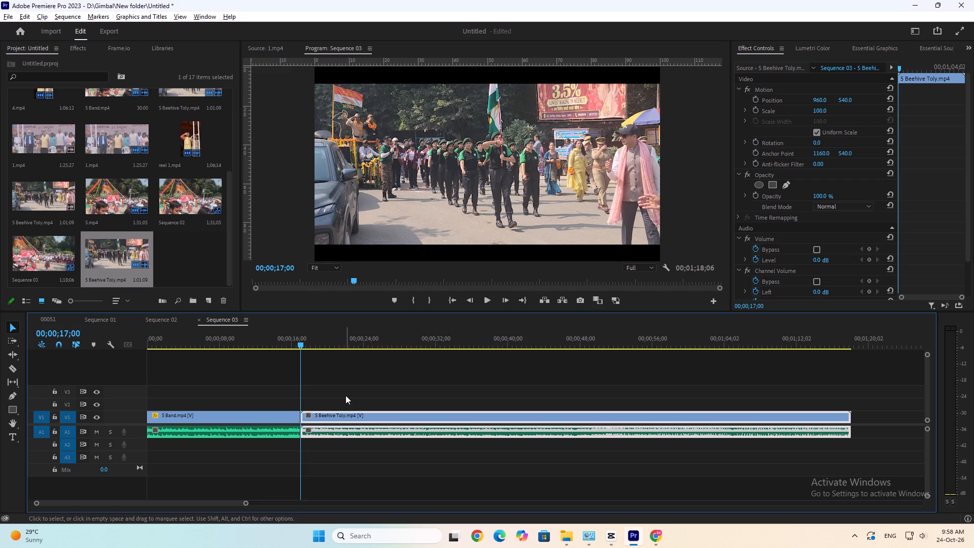
Play the trimmed 5 Band.mp4 clip from the start of Sequence 03 to review it.
key("minus")
left_click_drag(185, 338, 99, 358)
key("space")
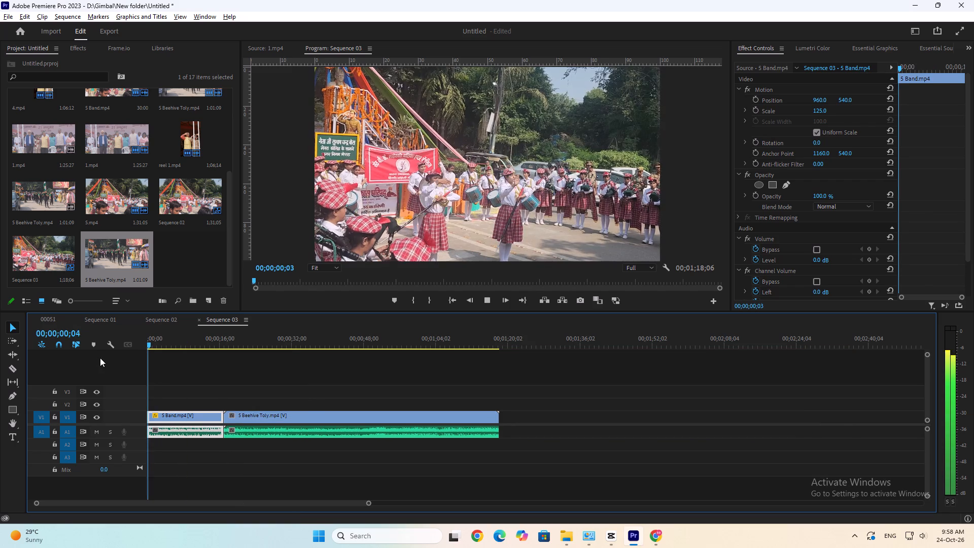
type("=")
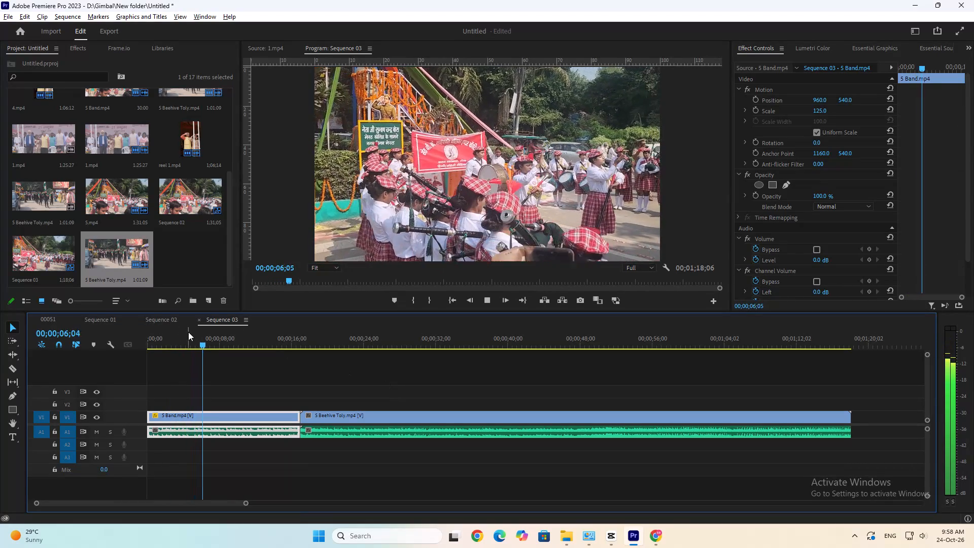
left_click_drag(170, 341, 111, 357)
key("space")
key("equal")
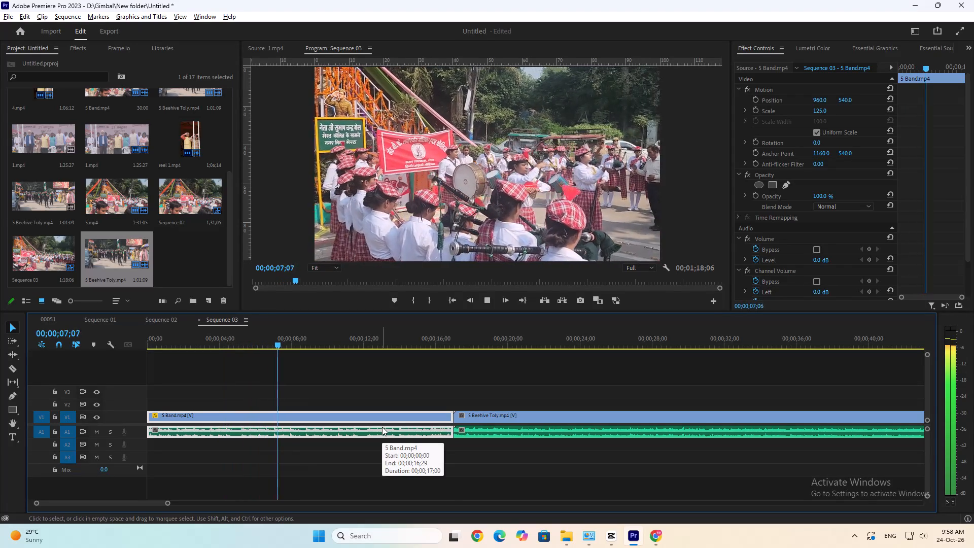
key("space")
Copy the attributes of 5 Band.mp4 and paste them onto 5 Beehive Toly.mp4, giving it a Scale of 125.
left_click(391, 415)
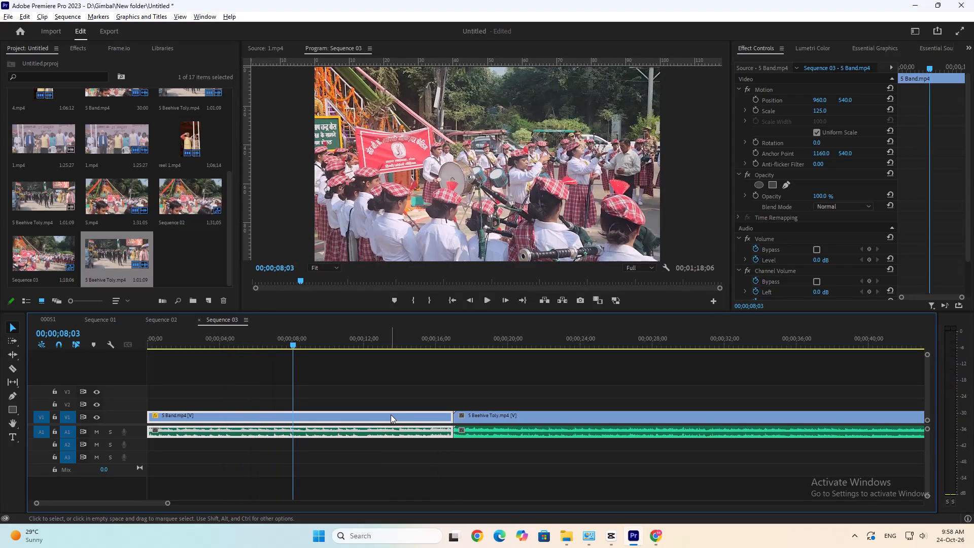
key("ctrl+c")
key("ctrl+c")
left_click(489, 417)
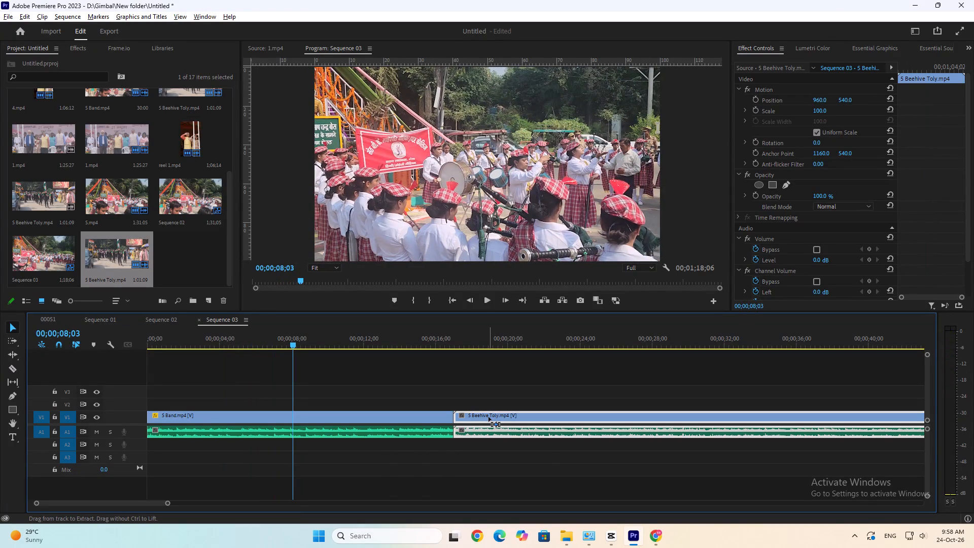
key("ctrl+alt+v")
key("space")
Play across the join into 5 Beehive Toly.mp4, find the frame at 00;00;19;25, and cut the clip there.
key("space")
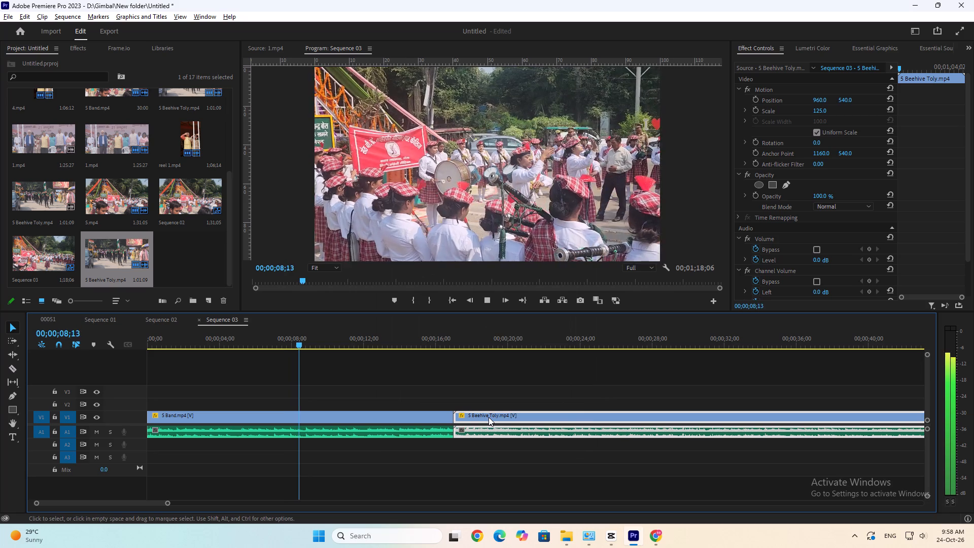
left_click(377, 412)
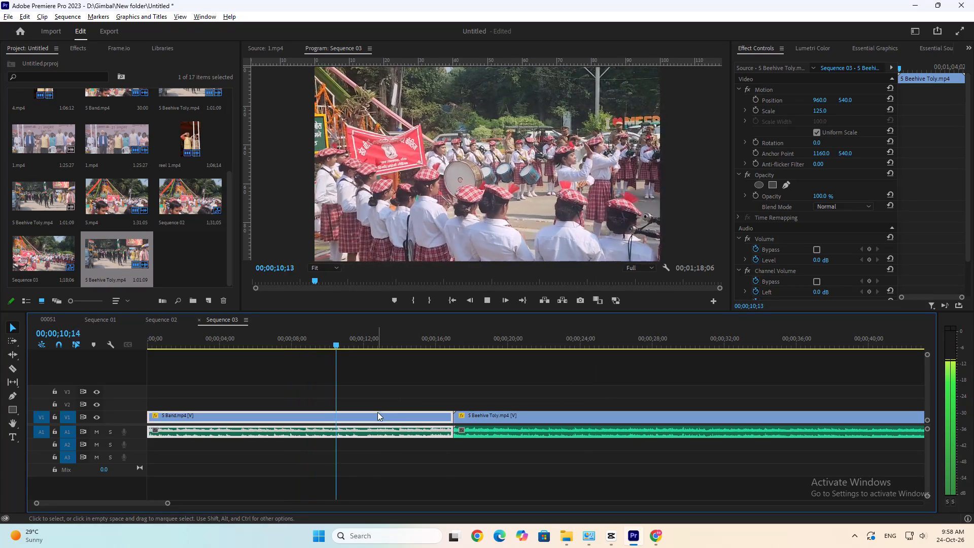
left_click(483, 415)
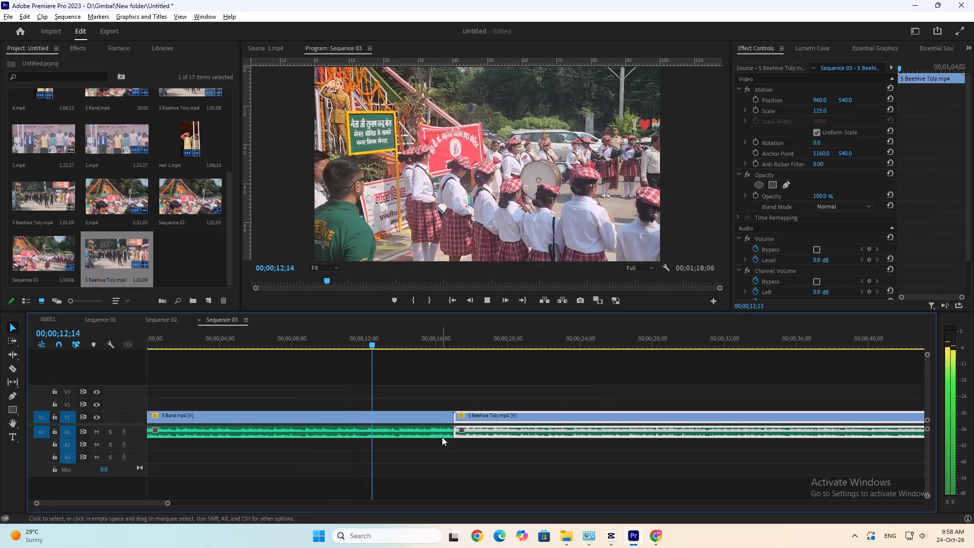
scroll(442, 437, "up", 4, "alt")
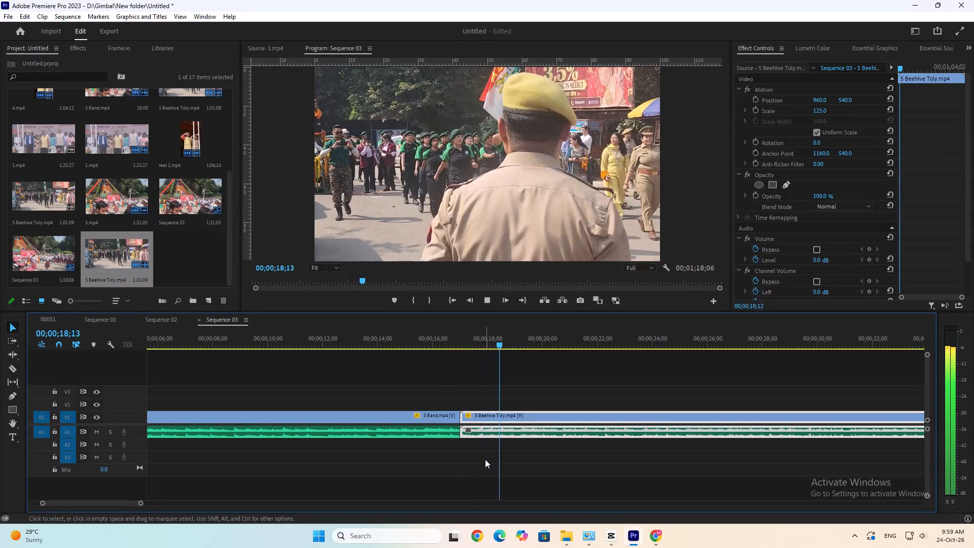
key("space")
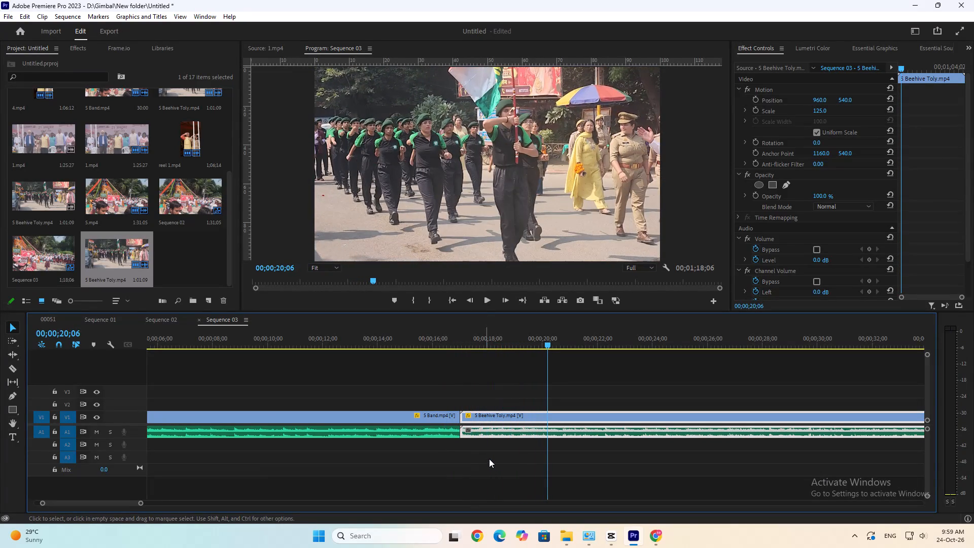
left_click_drag(525, 331, 449, 360)
key("space")
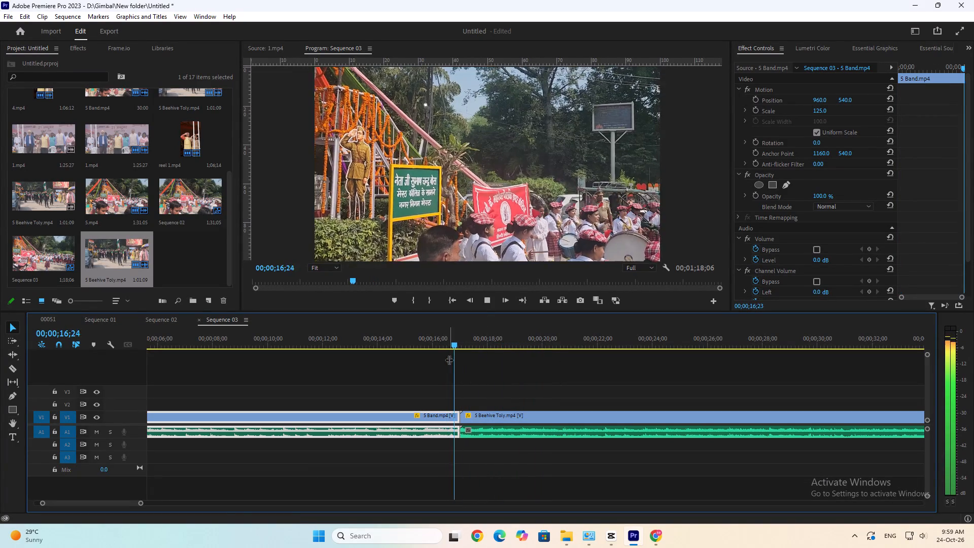
key("space")
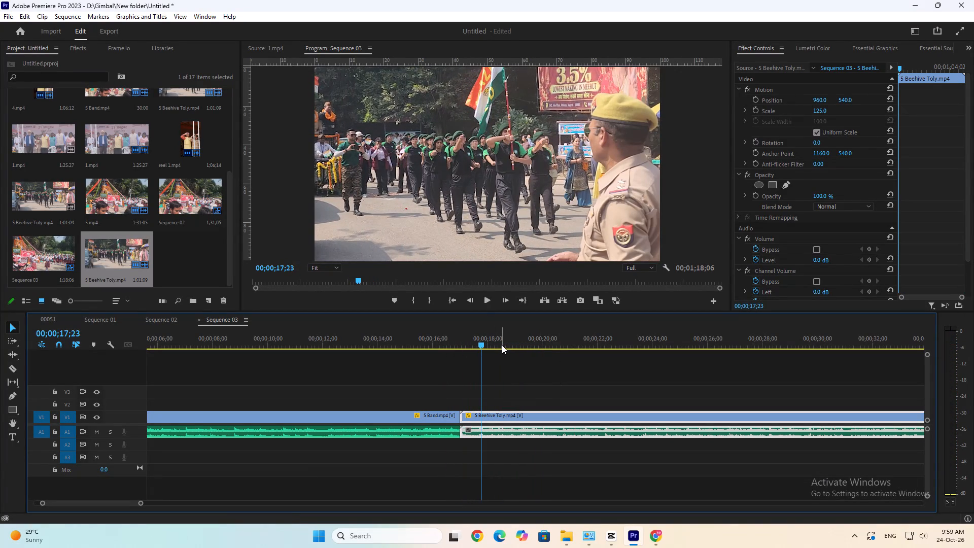
key("space")
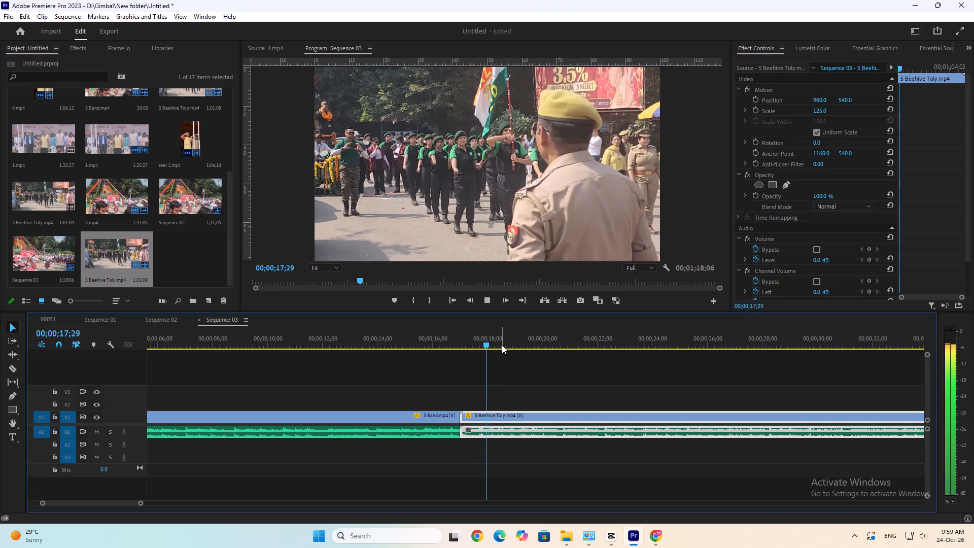
key("space")
left_click_drag(458, 339, 449, 341)
key("space")
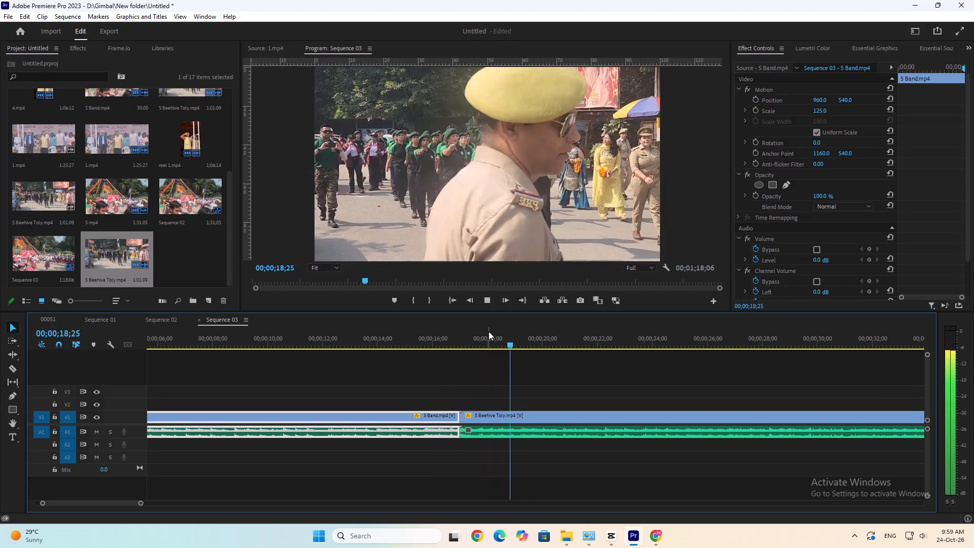
key("space")
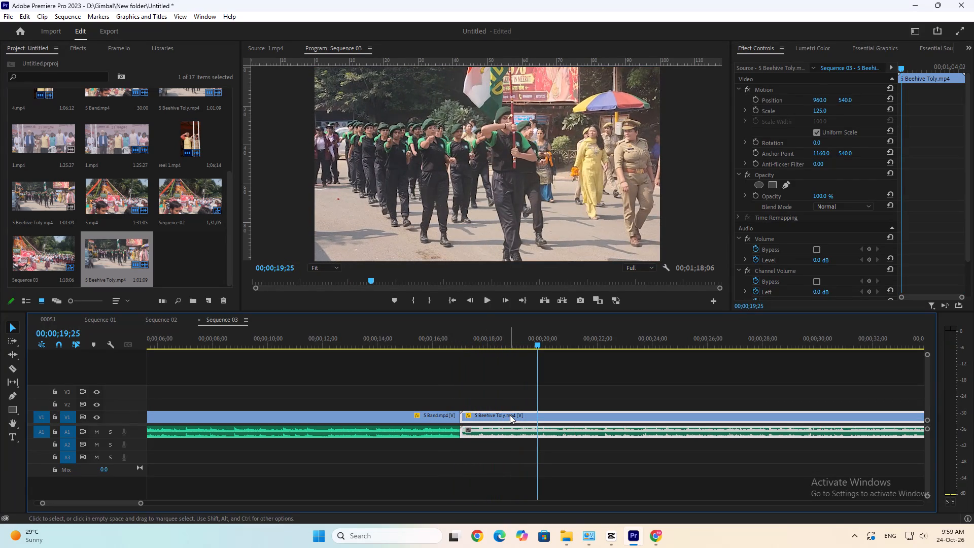
key("c")
Remove the short 5 Beehive Toly.mp4 segment before the 00;00;19;25 cut, closing the gap after 5 Band.mp4.
left_click_drag(514, 397, 503, 448)
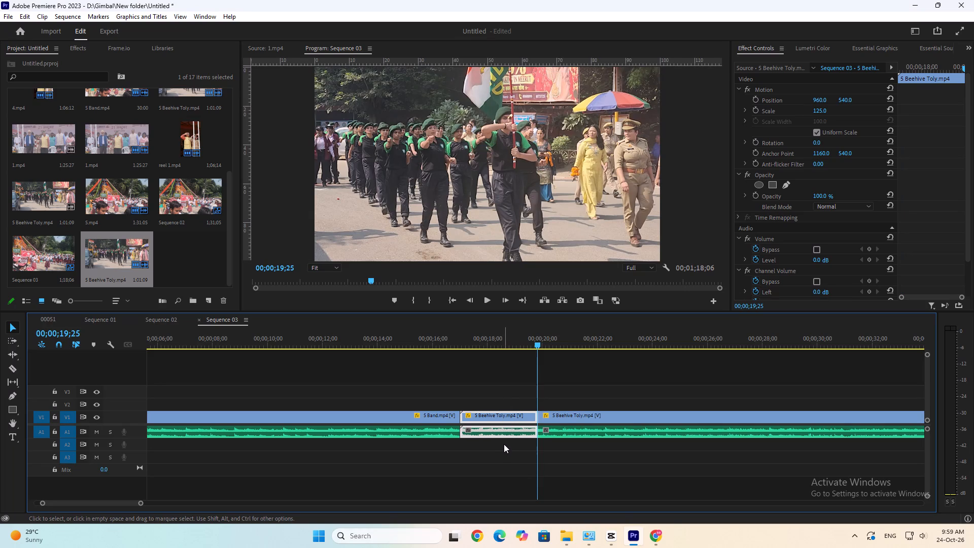
key("d")
Play through 5 Beehive Toly.mp4, find the frame at 00;00;29;16, and cut the clip there.
key("space")
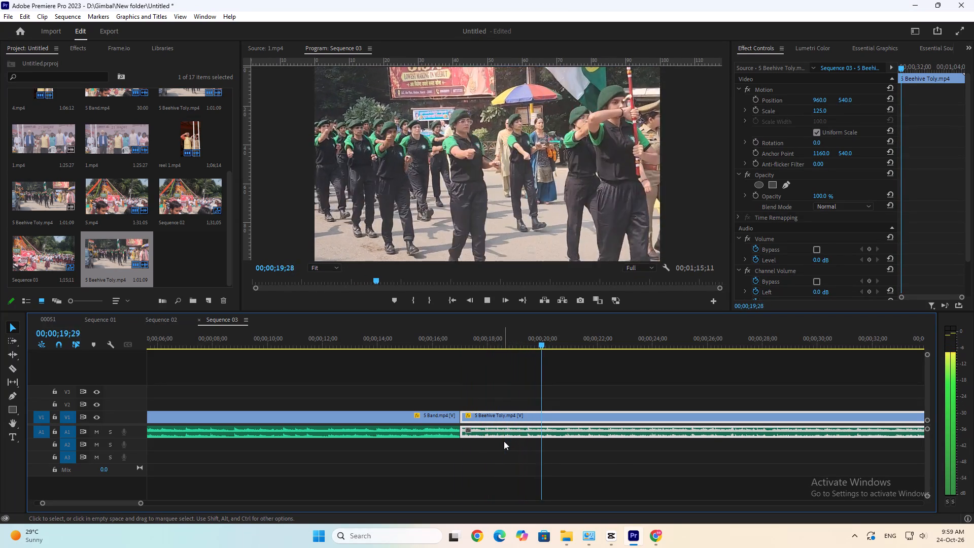
scroll(504, 441, "down", 4)
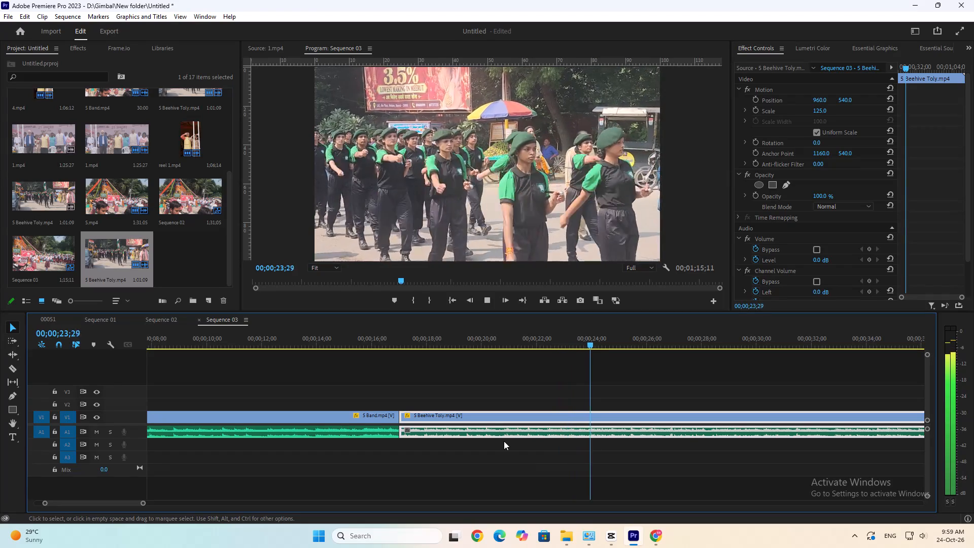
scroll(504, 441, "down", 11, "alt")
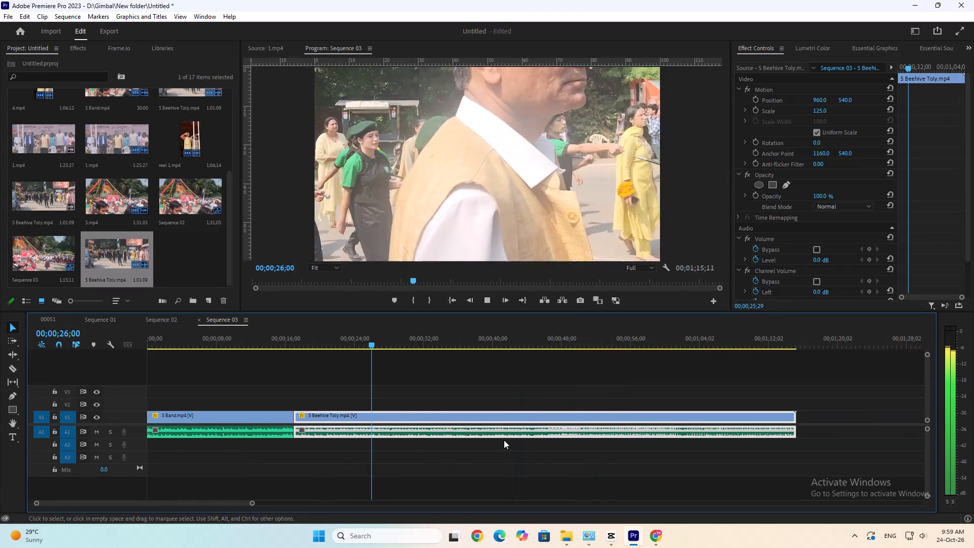
scroll(345, 402, "up", 4, "alt")
scroll(393, 413, "up", 9, "alt")
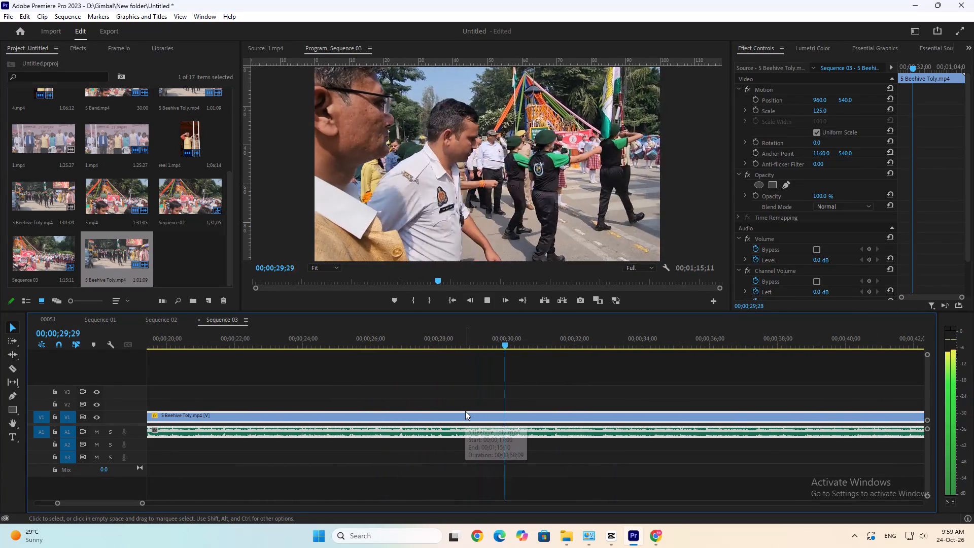
key("space")
left_click_drag(508, 342, 491, 347)
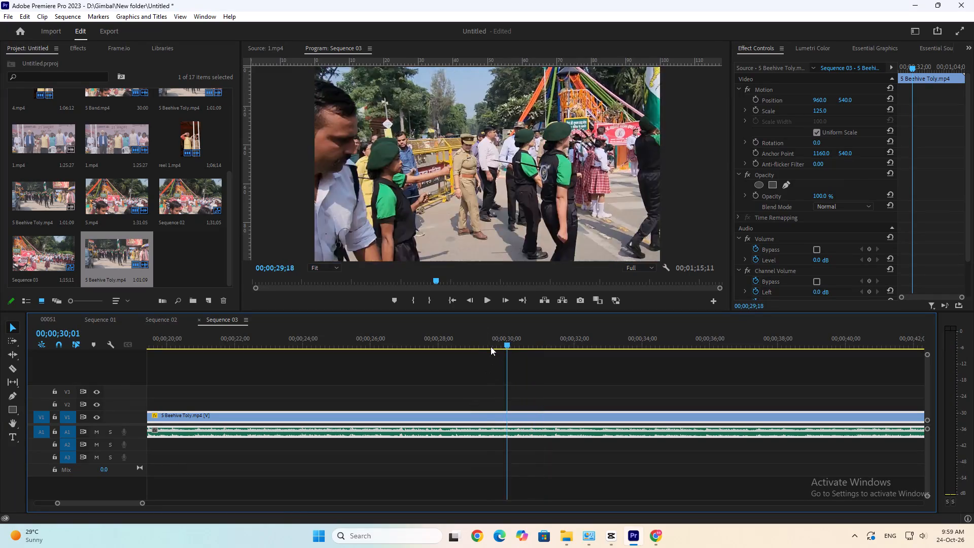
left_click_drag(491, 347, 482, 351)
key("space")
key("space")
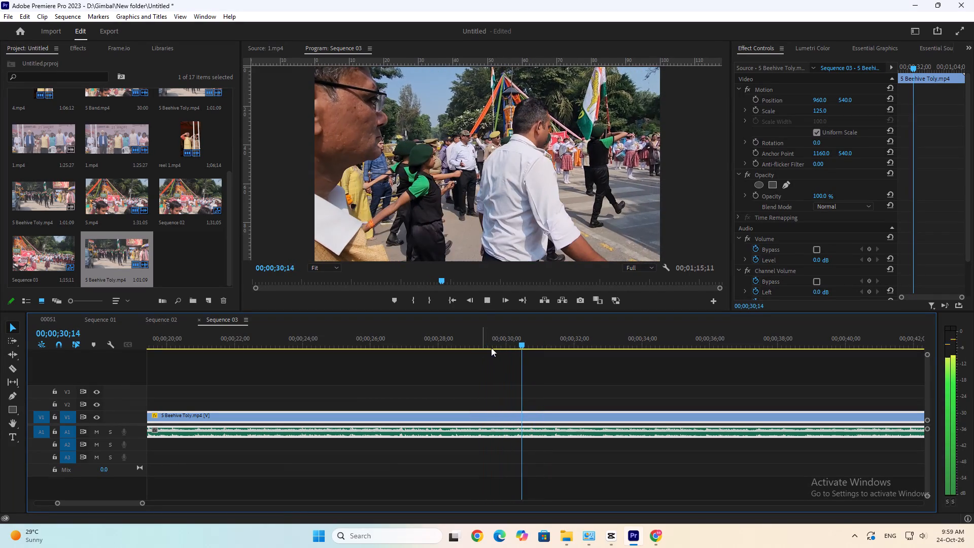
left_click_drag(498, 346, 485, 351)
key("space")
key("space")
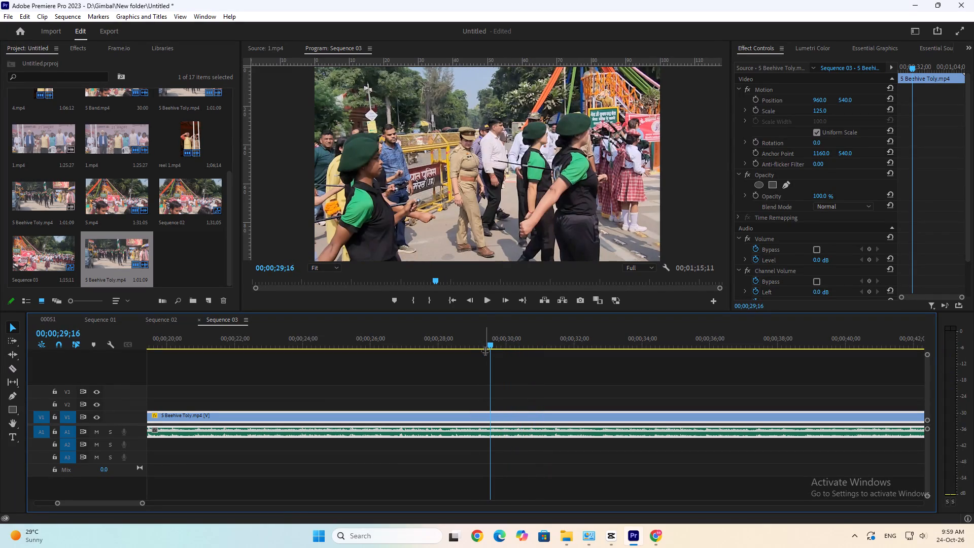
type("c")
Play past the 00;00;29;16 cut, stop at 00;00;31;08, and cut 5 Beehive Toly.mp4 there.
key("space")
key("space")
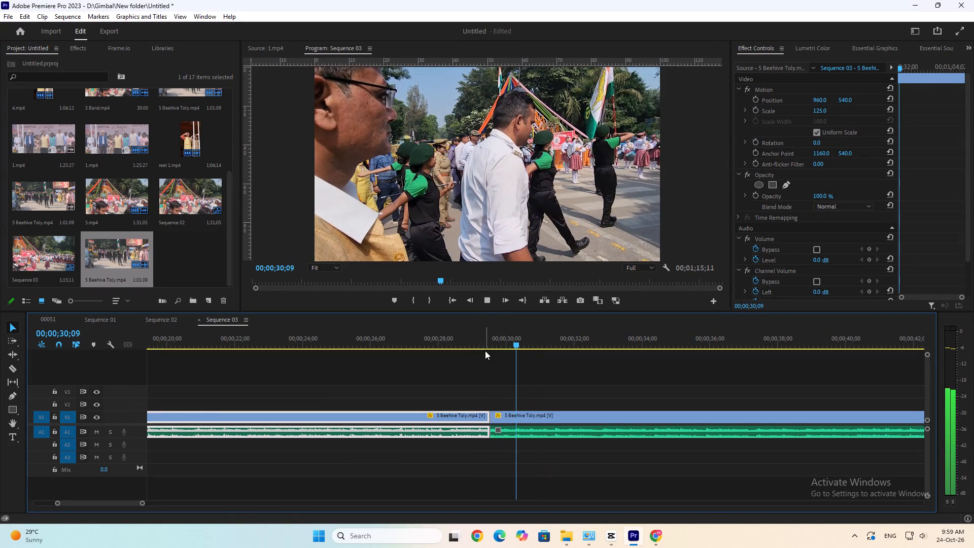
key("space")
key("space")
key("space")
key("space")
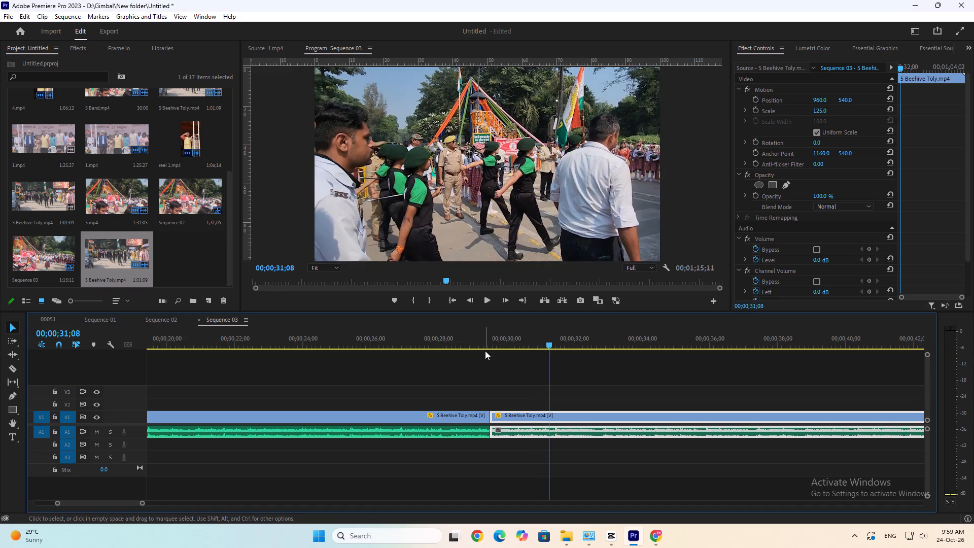
key("c")
Remove the short 5 Beehive Toly.mp4 segment between the 00;00;29;16 and 00;00;31;08 cuts, closing the gap.
left_click_drag(510, 382, 505, 472)
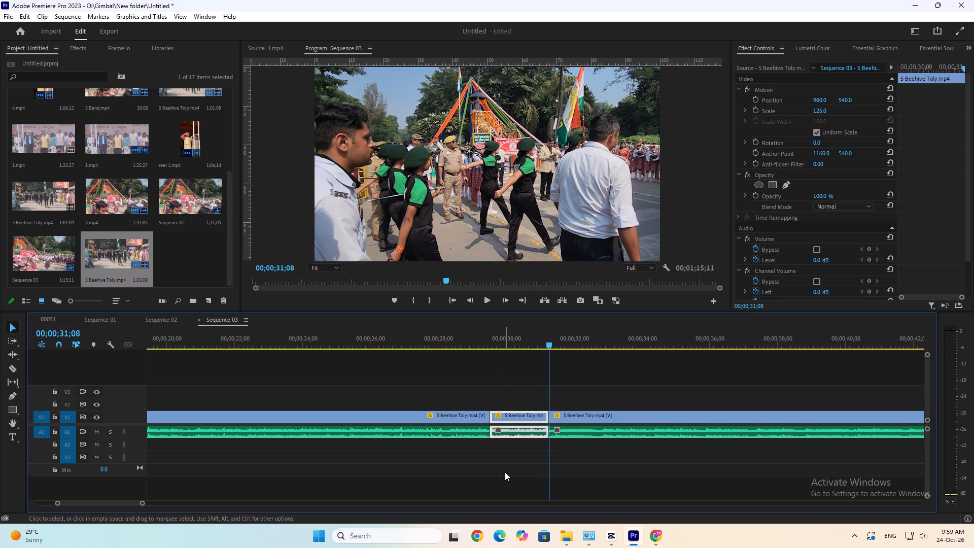
type("c")
key("space")
key("space")
left_click_drag(502, 461, 521, 401)
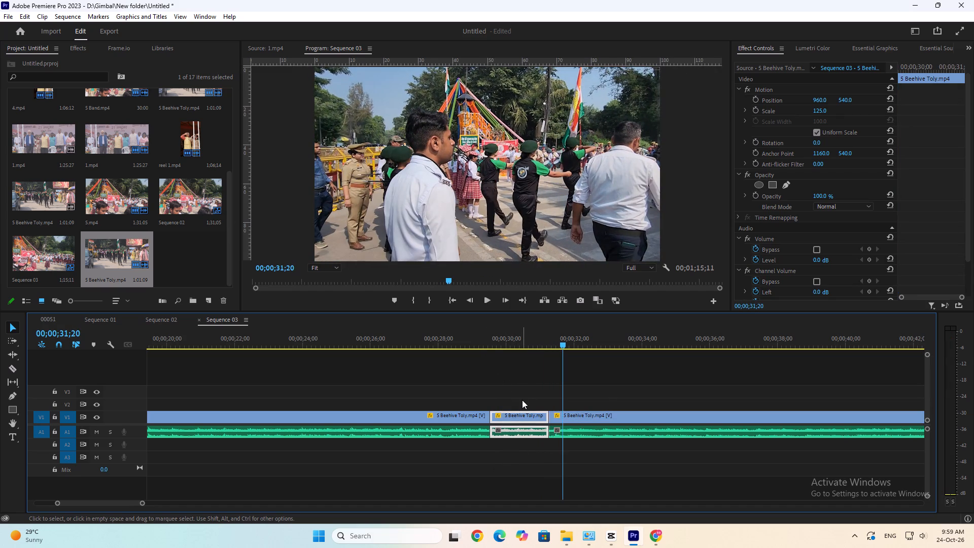
type("d")
Play the last 5 Beehive Toly.mp4 segment, find the frame at 00;00;39;19, and cut the clip there.
key("space")
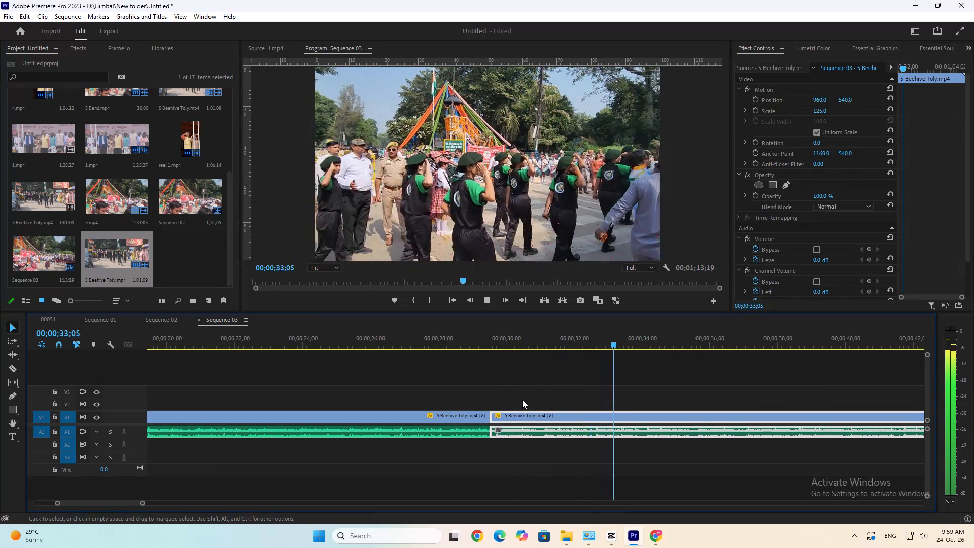
scroll(522, 400, "down", 5, "alt")
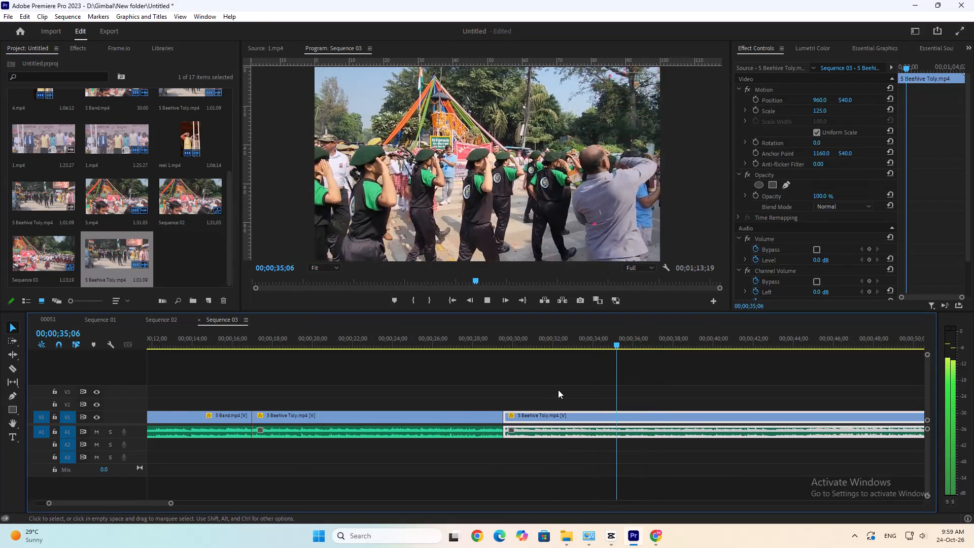
scroll(556, 390, "down", 4)
scroll(552, 391, "down", 4, "alt")
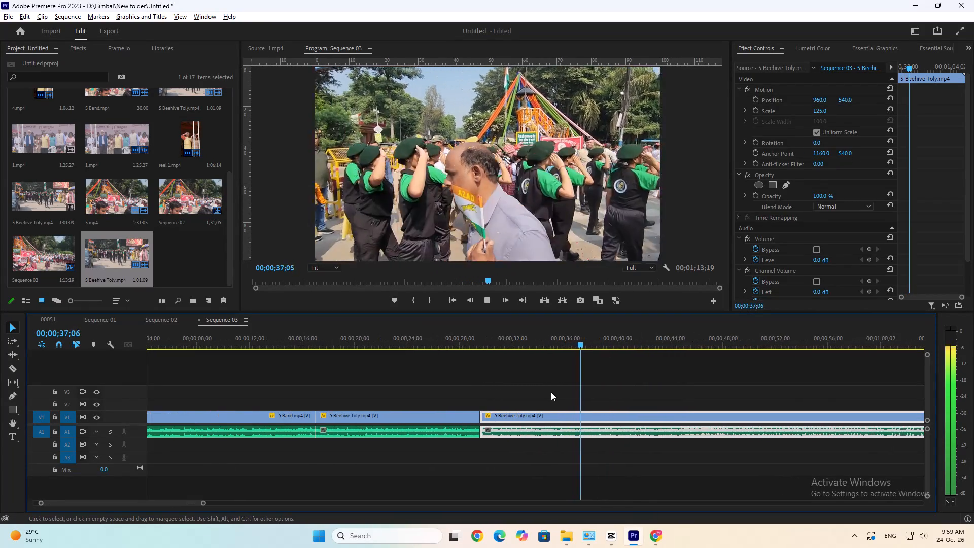
scroll(551, 392, "up", 4, "alt")
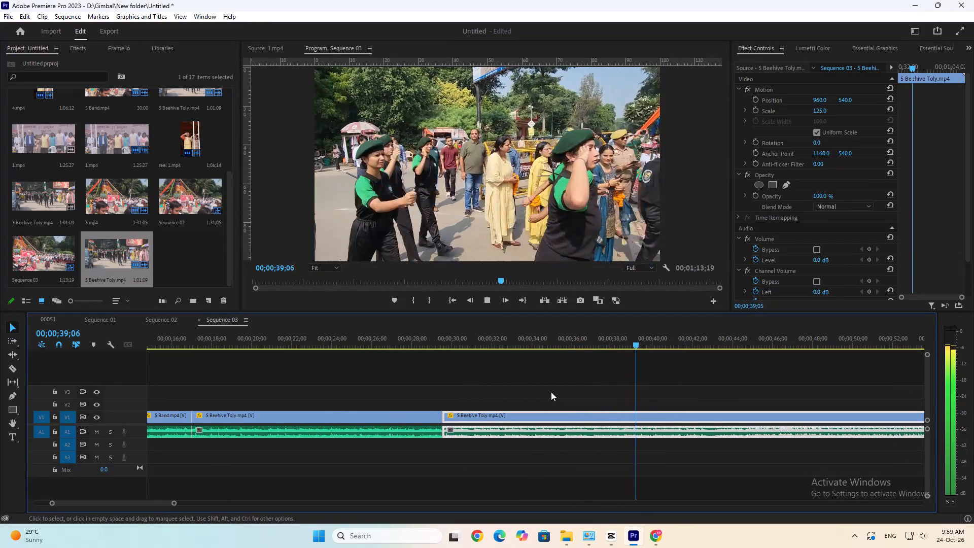
scroll(551, 392, "down", 5)
key("space")
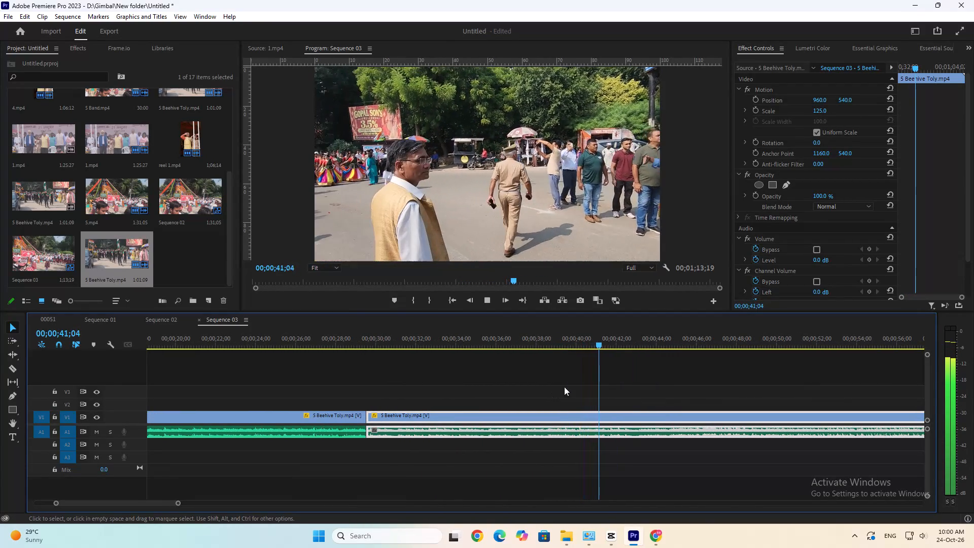
left_click_drag(583, 346, 571, 350)
scroll(562, 352, "up", 7, "alt")
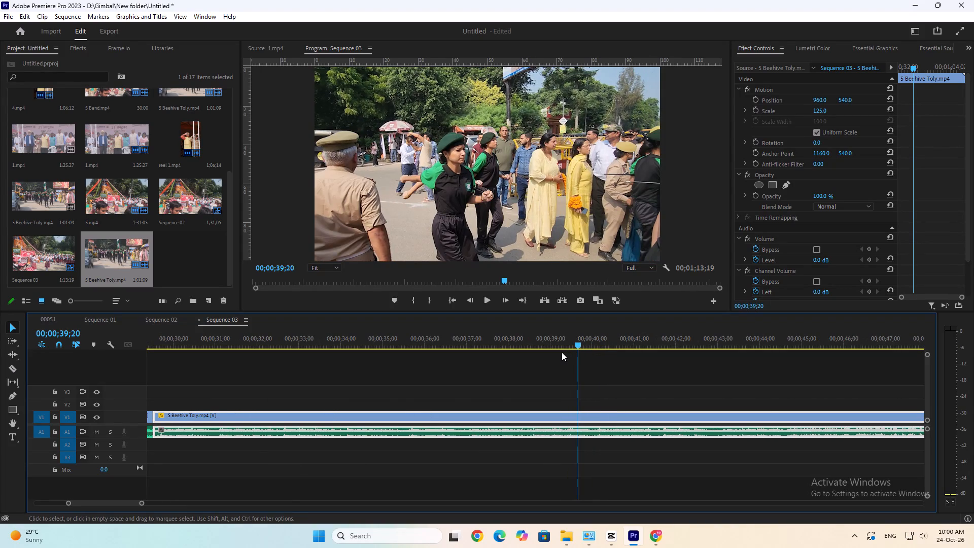
key("space")
key("space")
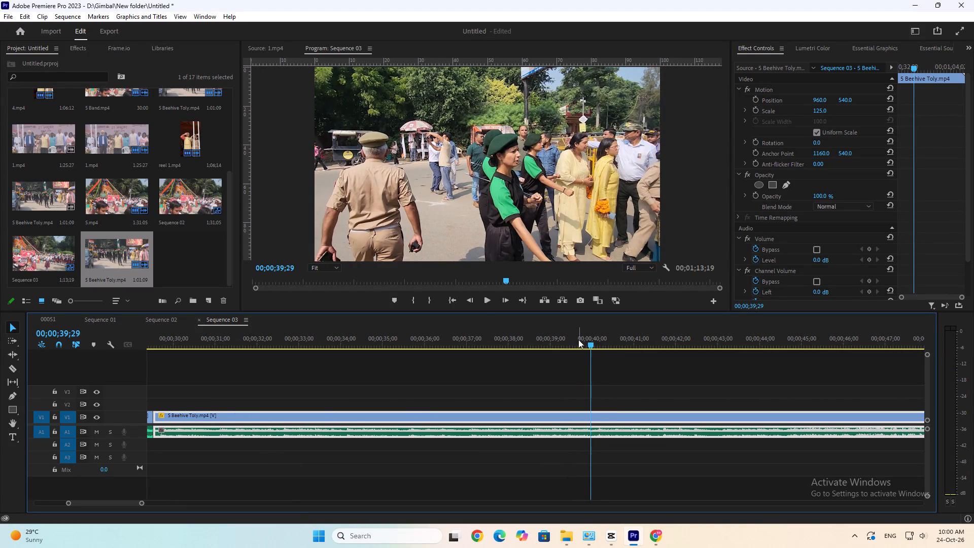
left_click_drag(577, 339, 562, 341)
key("space")
key("space")
type("c")
Cut 5 Beehive Toly.mp4 at 00;00;44;08 and remove the segment between 00;00;39;19 and that point, closing the gap.
key("space")
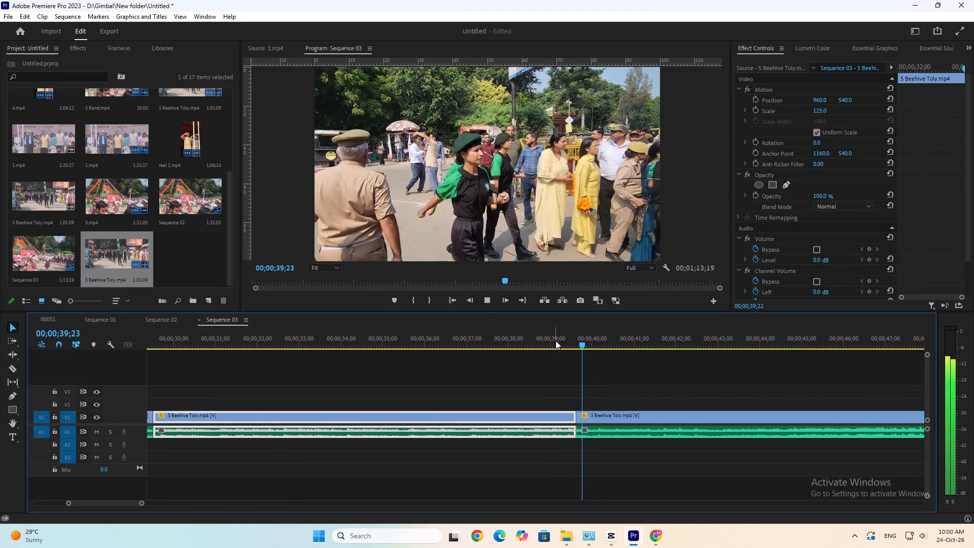
scroll(605, 431, "down", 6)
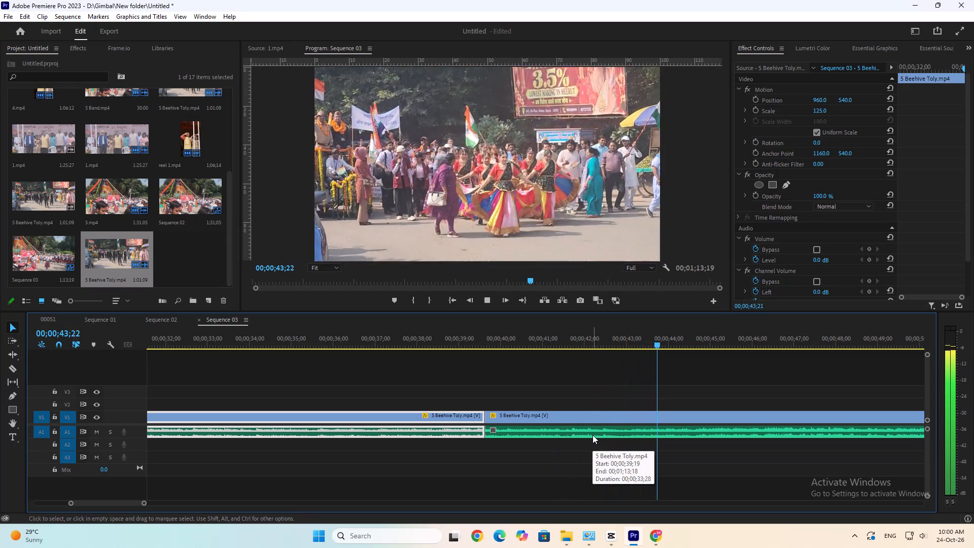
key("space")
key("c")
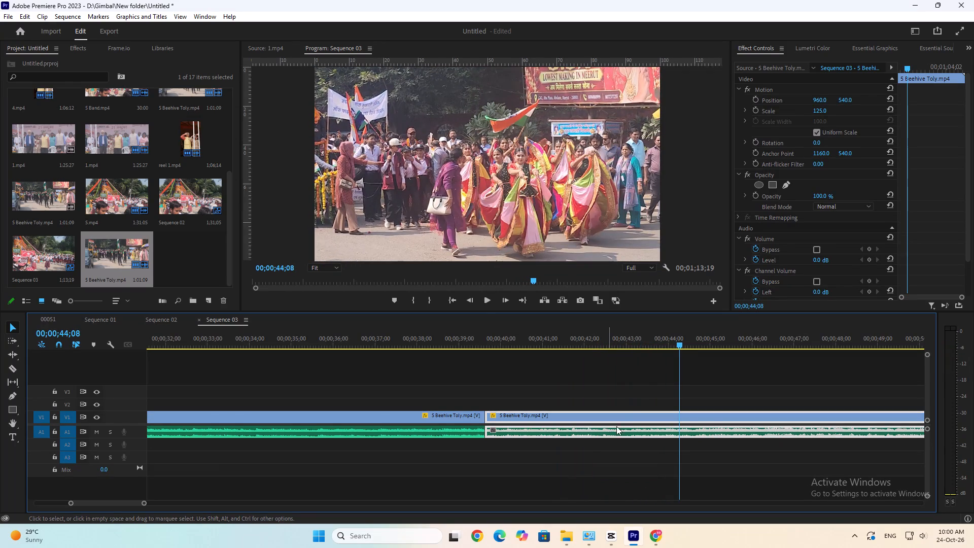
key("d")
Play the remaining 5 Beehive Toly.mp4 footage from the 00;00;39;19 join through to the end to review it.
key("space")
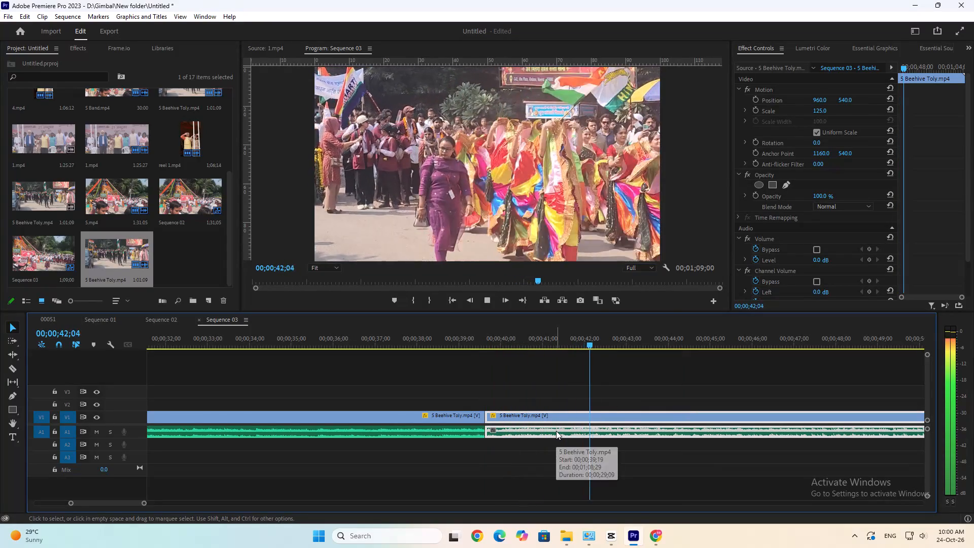
scroll(556, 431, "down", 5, "alt")
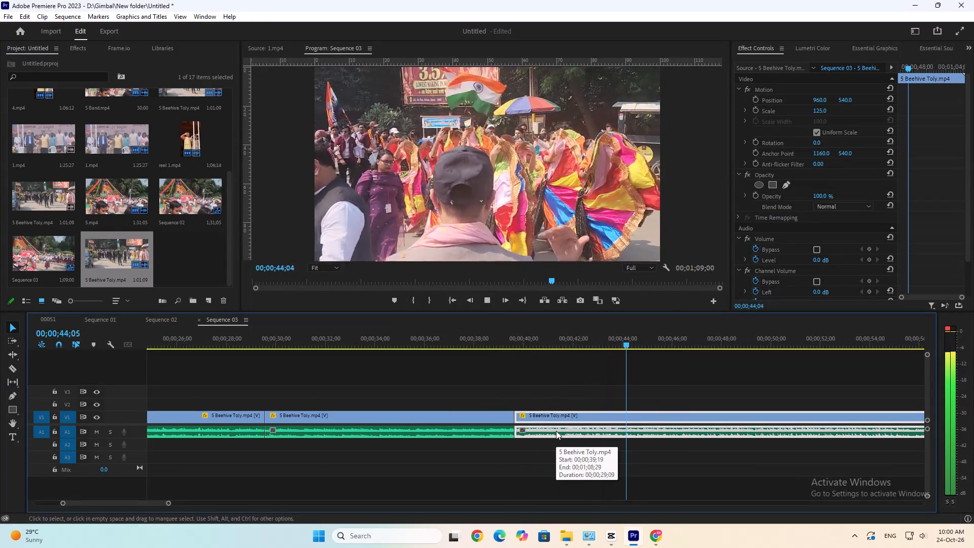
key("space")
key("space")
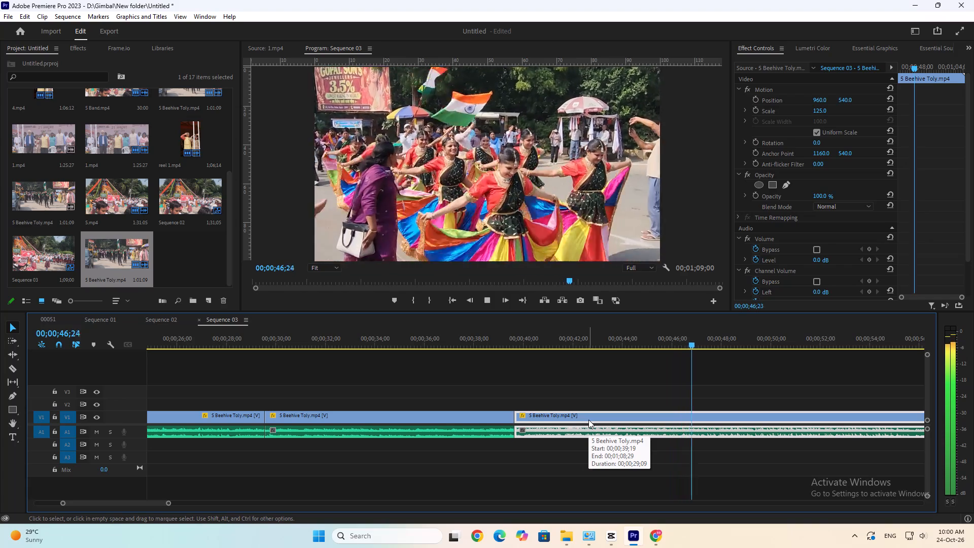
scroll(588, 420, "down", 8, "alt")
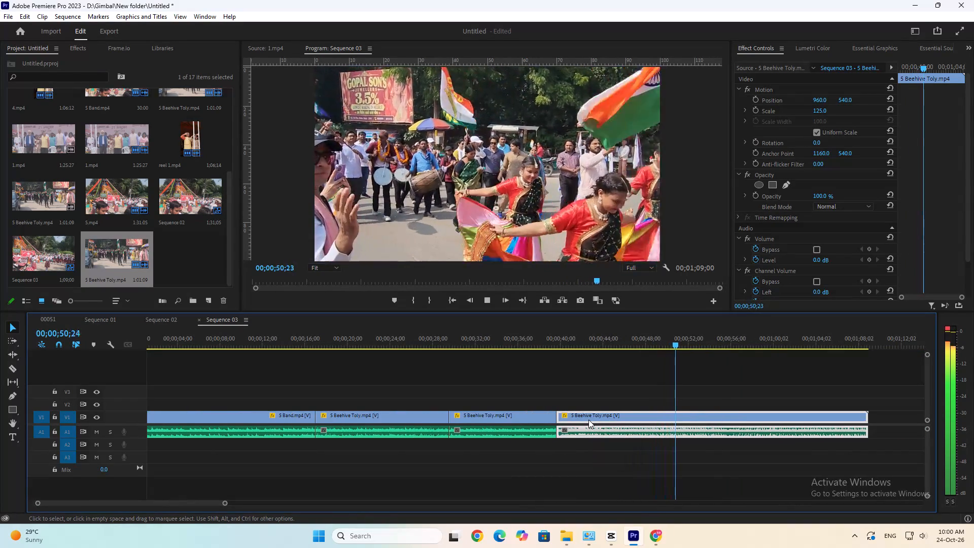
scroll(588, 420, "down", 5, "alt")
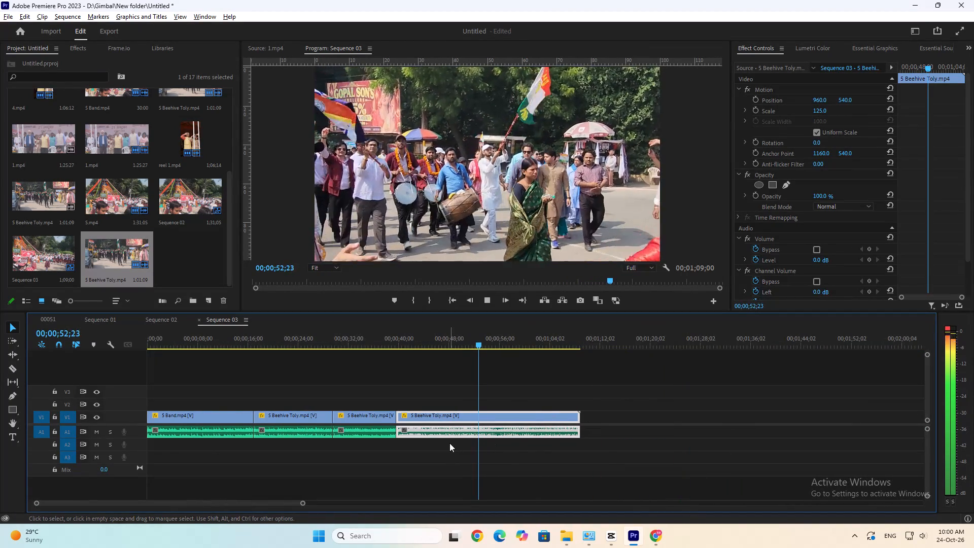
scroll(467, 436, "up", 10, "alt")
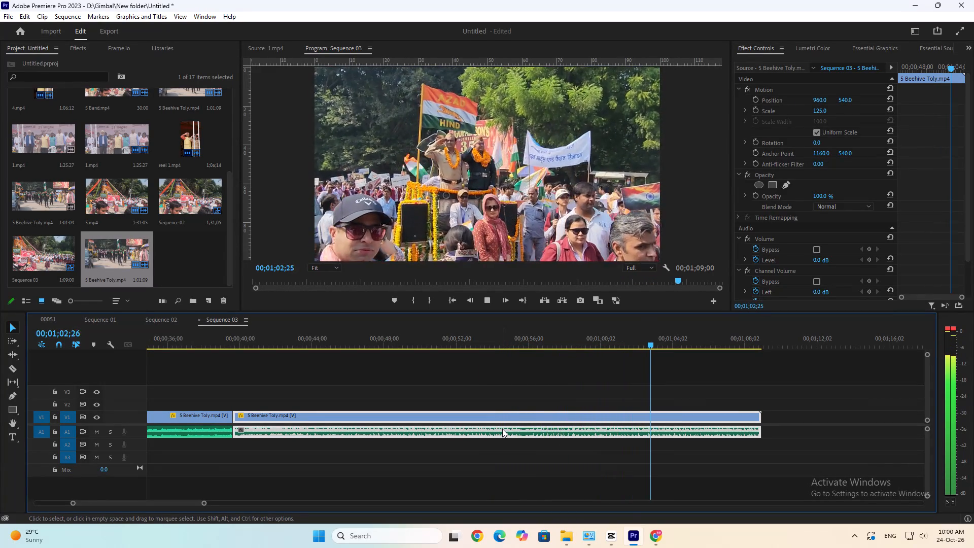
scroll(502, 429, "down", 3)
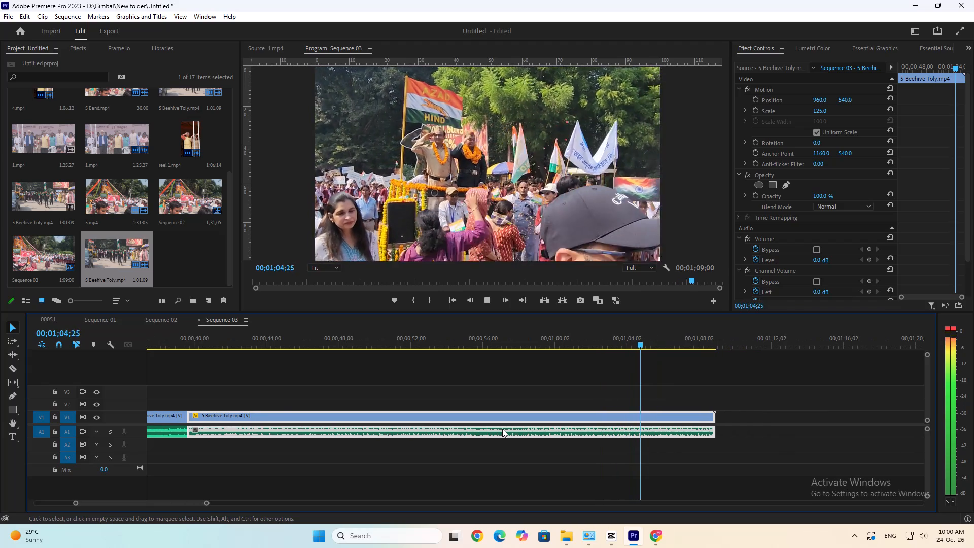
scroll(502, 429, "down", 3)
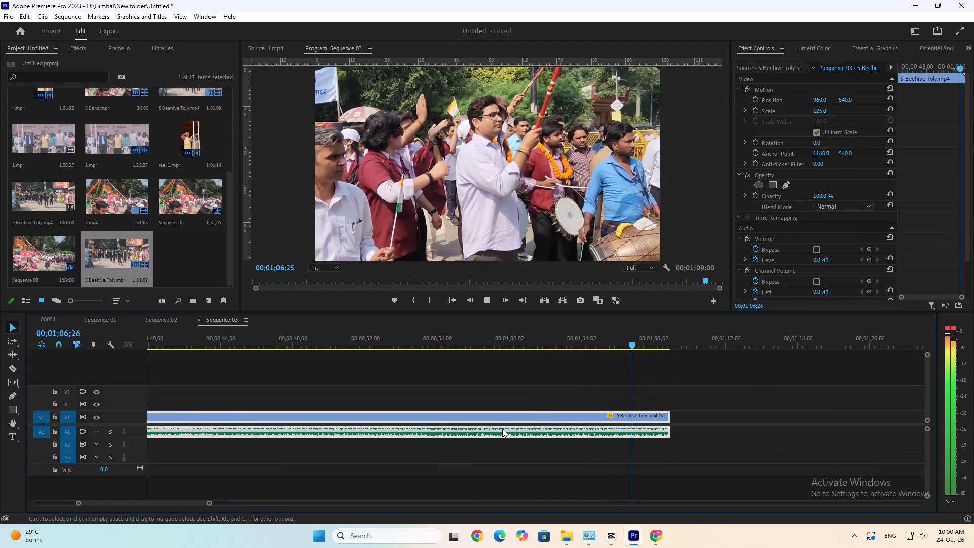
key("space")
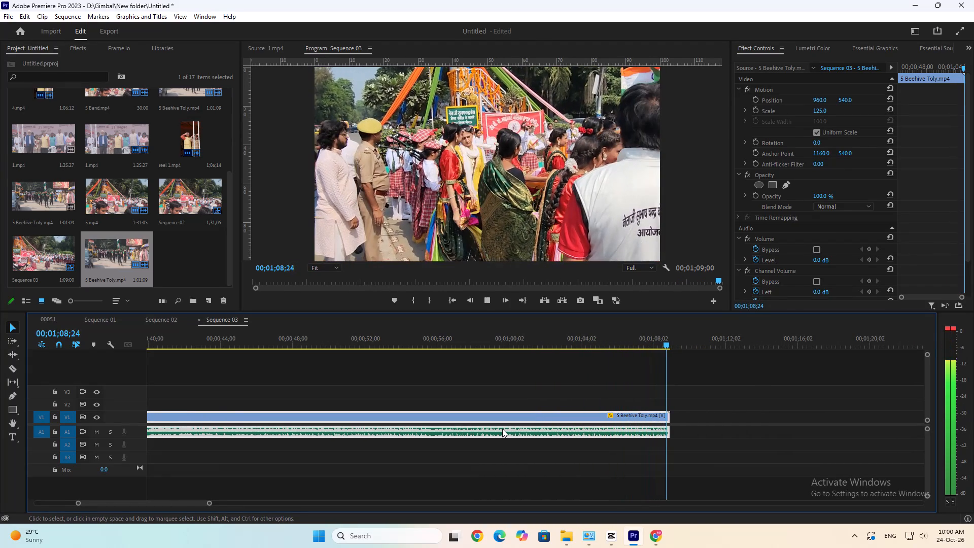
Find the frame at 00;01;03;14 in the last 5 Beehive Toly.mp4 segment, cut there and remove the remaining tail.
left_click(589, 345)
key("space")
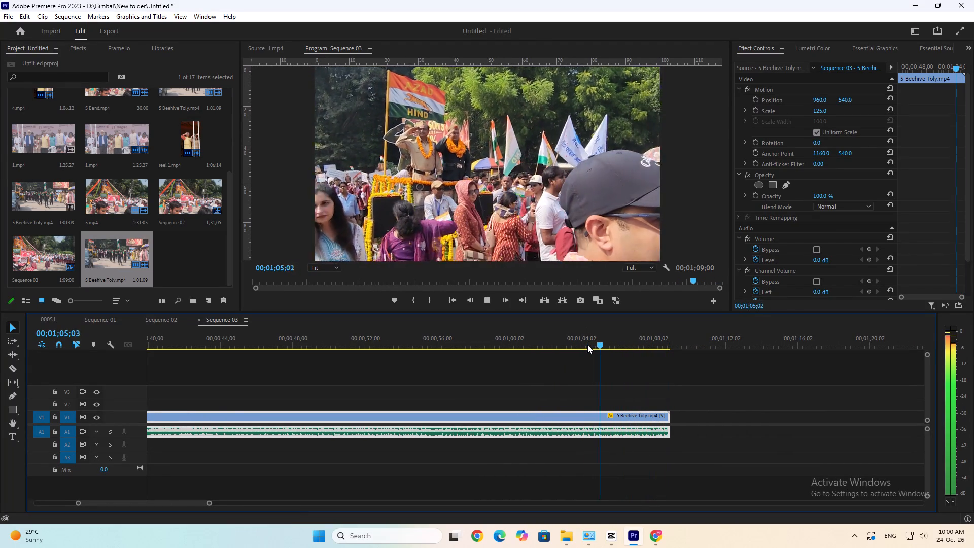
key("space")
left_click_drag(581, 338, 567, 344)
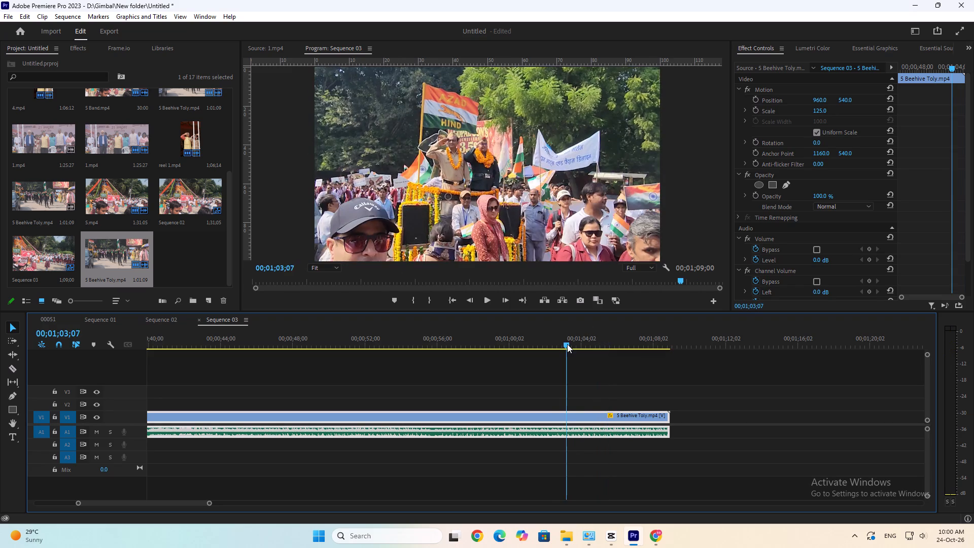
key("space")
key("space")
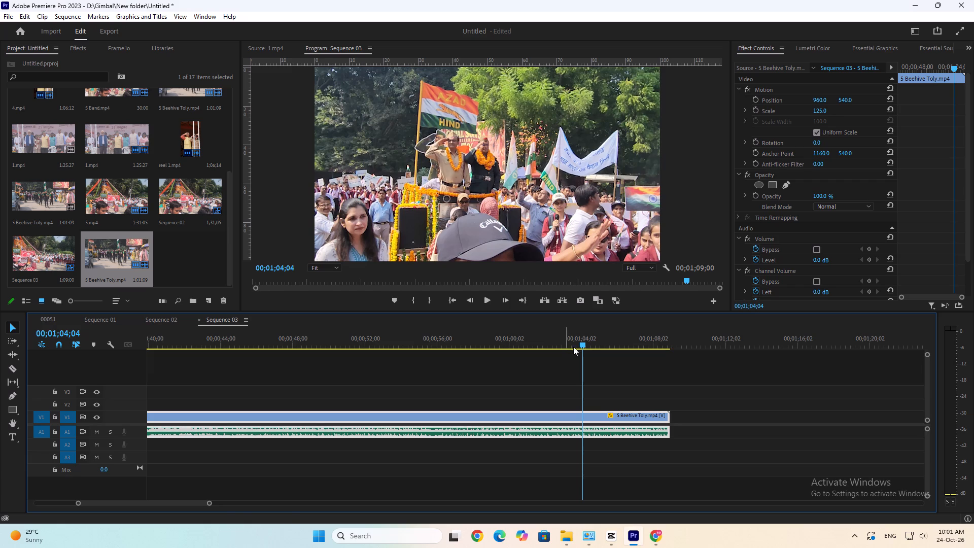
left_click(531, 333)
key("space")
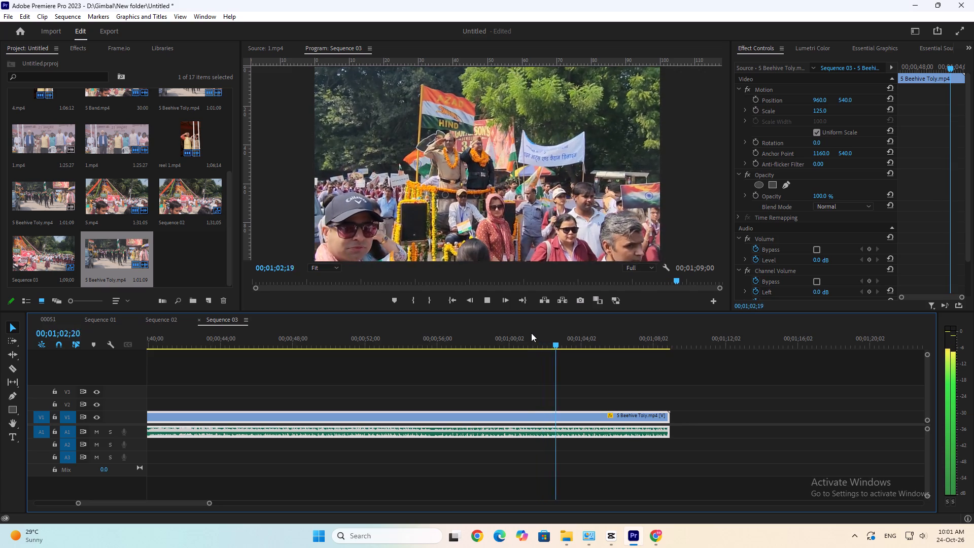
key("space")
key("space")
key("space")
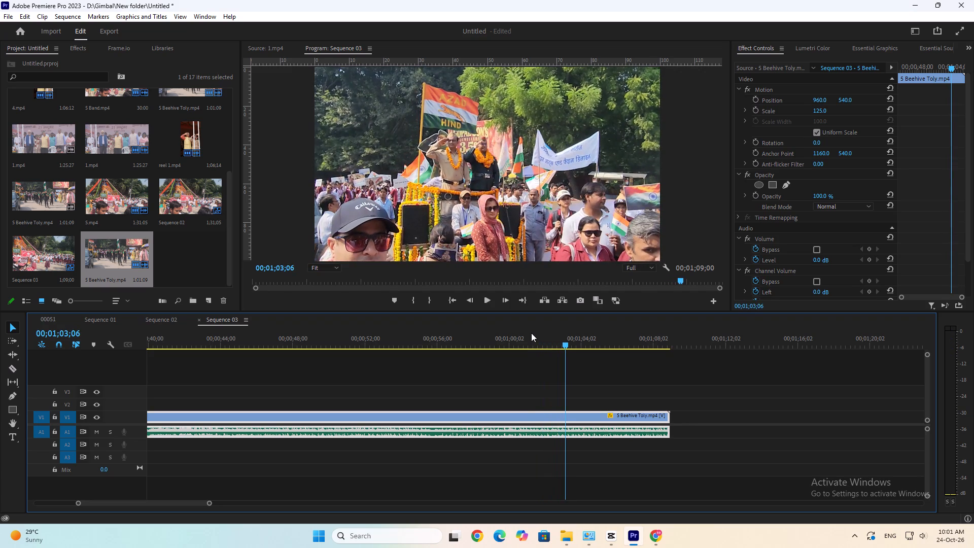
key("space")
key("space")
key("c")
left_click_drag(590, 391, 592, 464)
key("d")
Play Sequence 03 from the start to review the 5 Band.mp4 opening, with all clips in view.
key("minus")
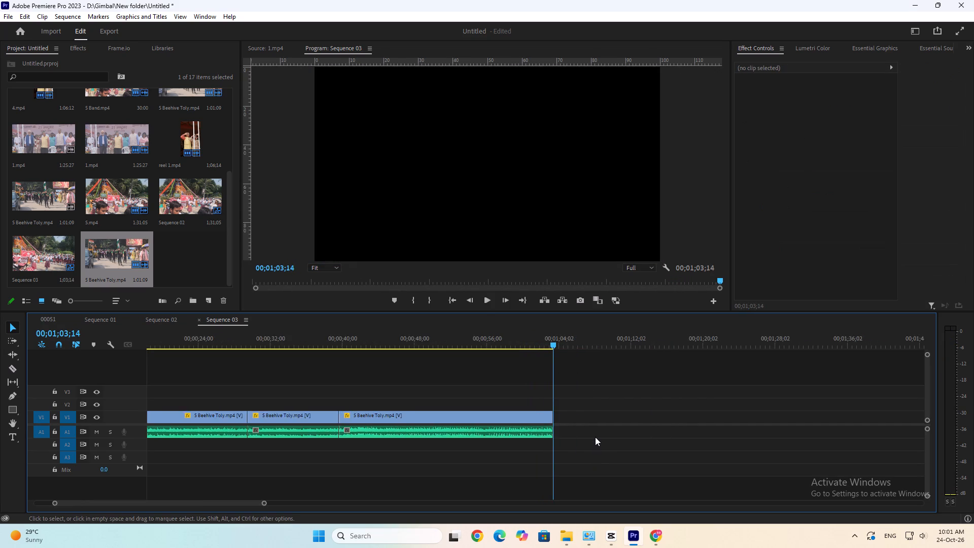
key("minus")
key("minus")
left_click_drag(234, 336, 129, 366)
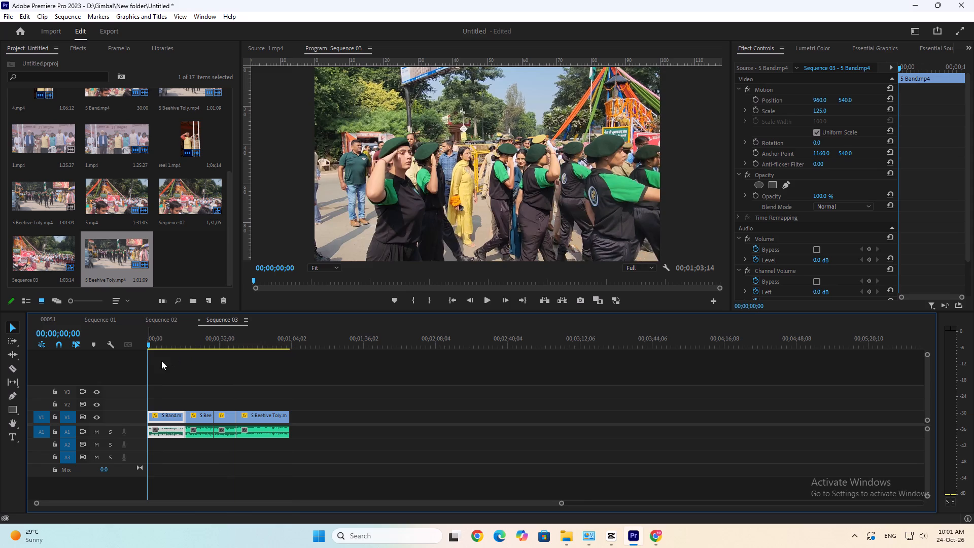
key("space")
type("==")
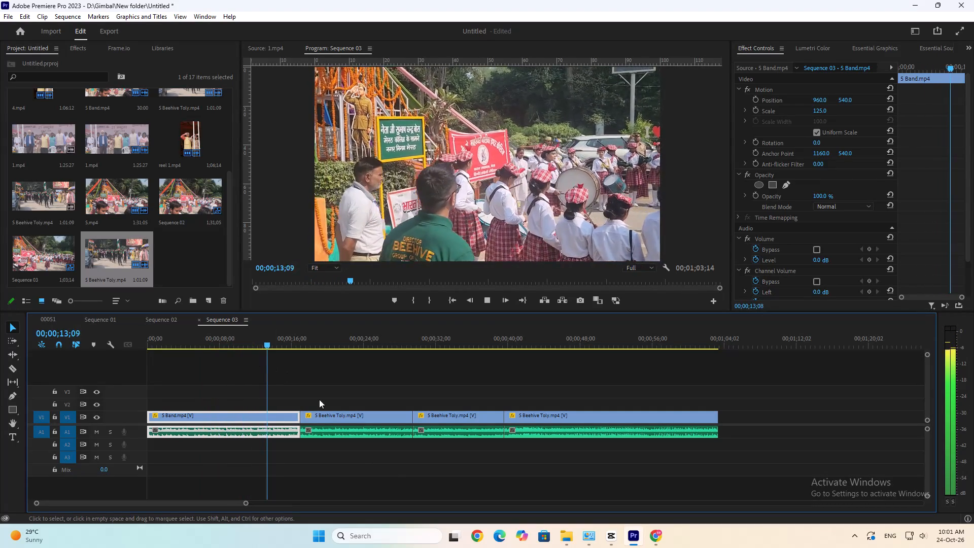
left_click(377, 471)
key("space")
Save the project, select all clips in Sequence 03, and save again.
key("ctrl+s")
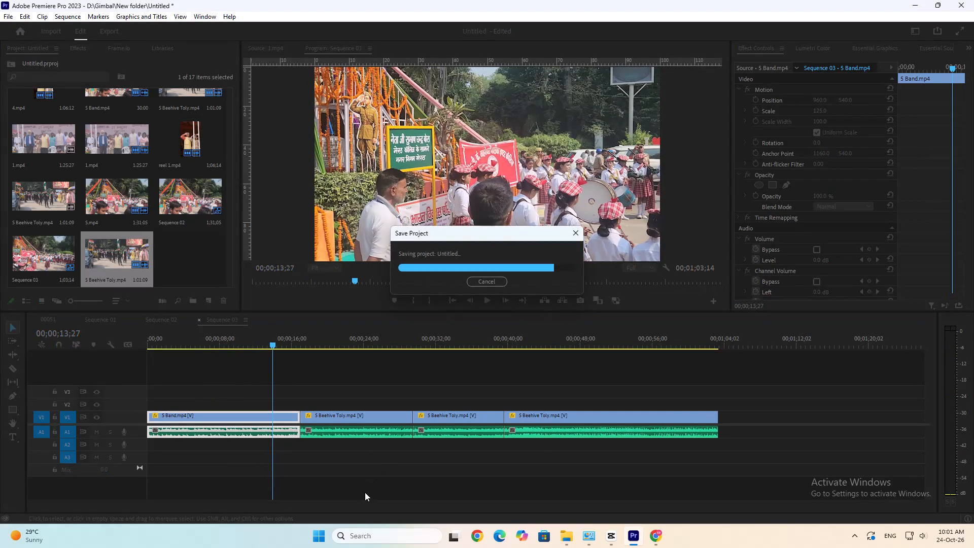
left_click(365, 492)
left_click(353, 493)
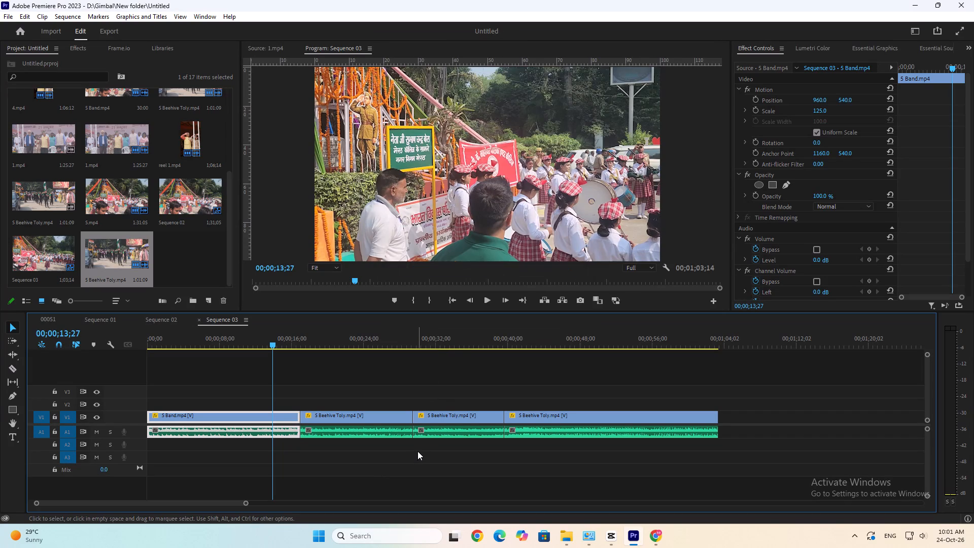
key("ctrl+a")
key("ctrl+s")
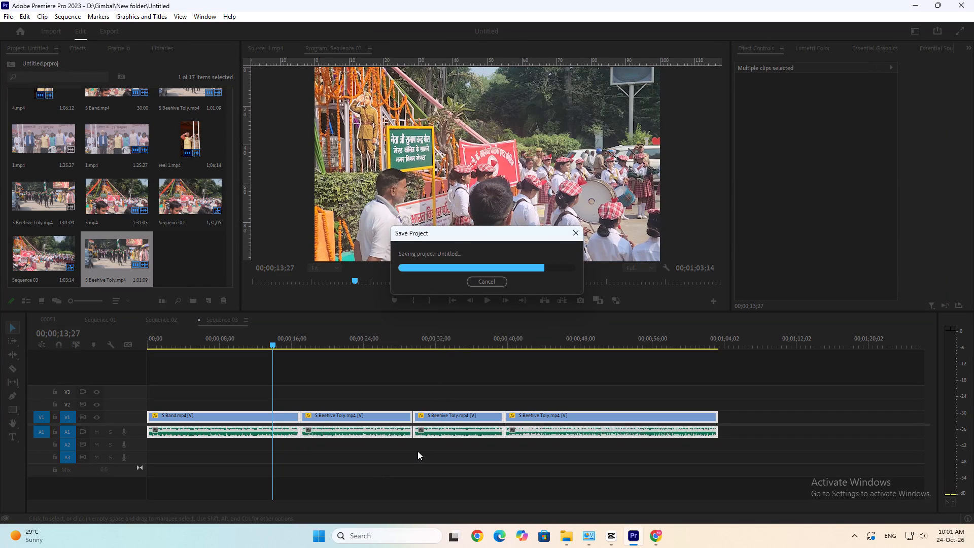
Open the export settings for Sequence 03 and choose the Match Source - Adaptive Low Bitrate preset.
key("ctrl+m")
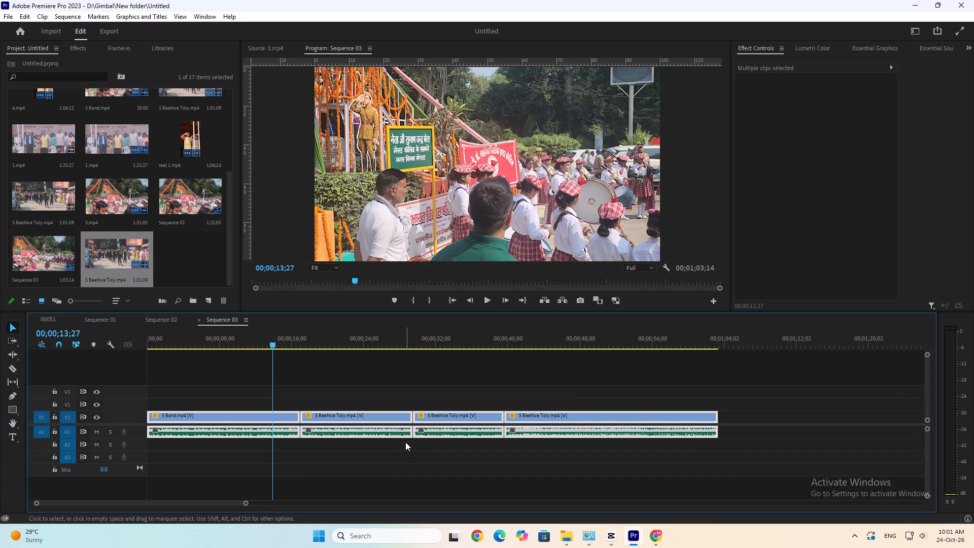
key("ctrl+m")
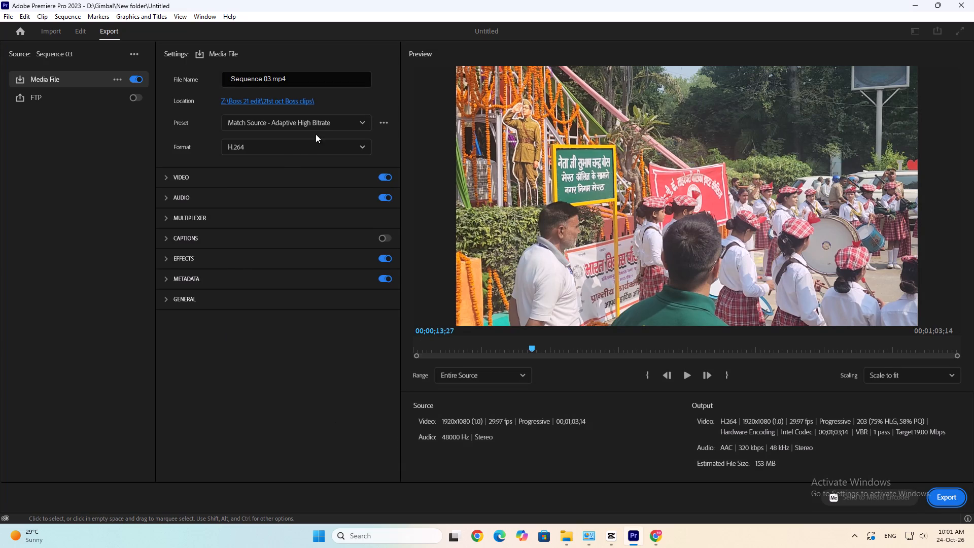
left_click(320, 127)
left_click(312, 175)
Name the export file Final video in the 21st oct Boss clips folder.
left_click(279, 99)
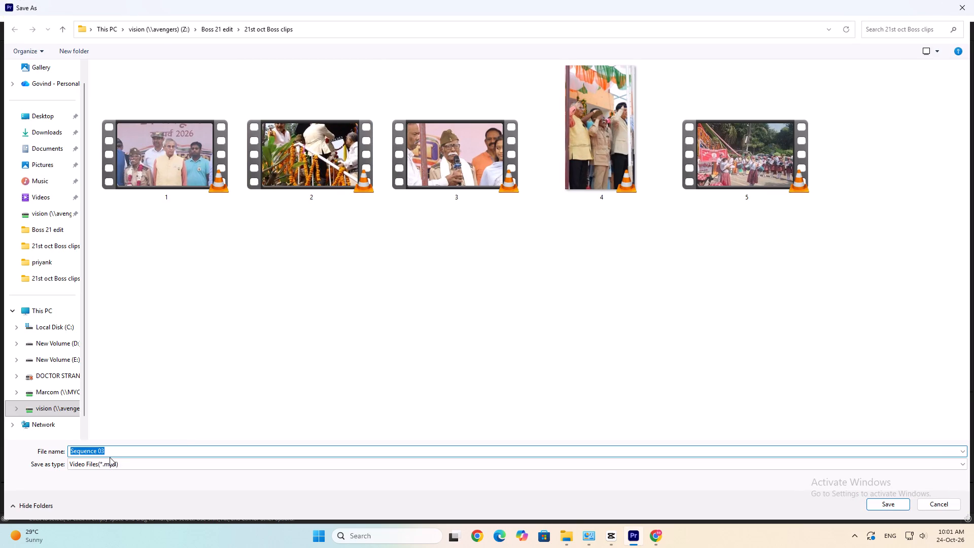
key("shift+f")
type("inal vo")
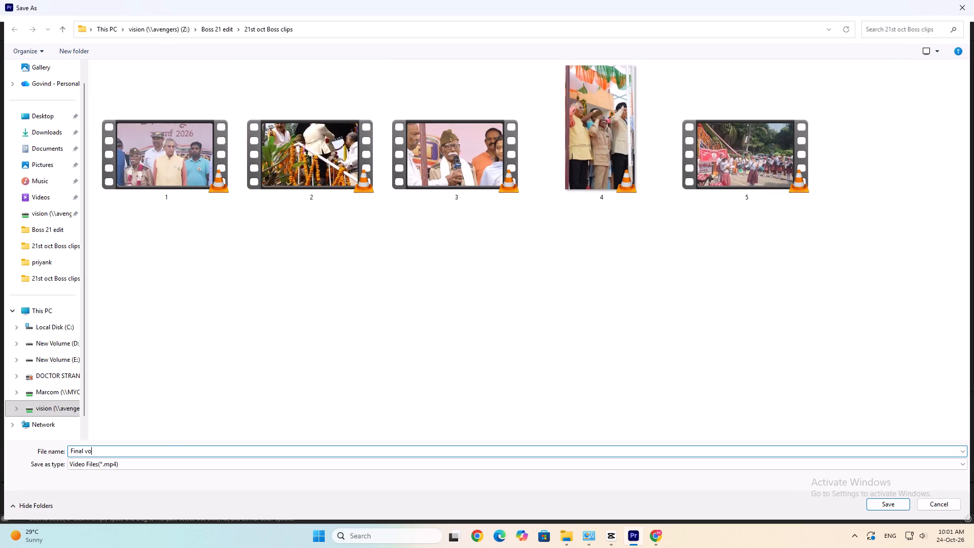
key("BackSpace")
type("ideo")
key("space")
key("Return")
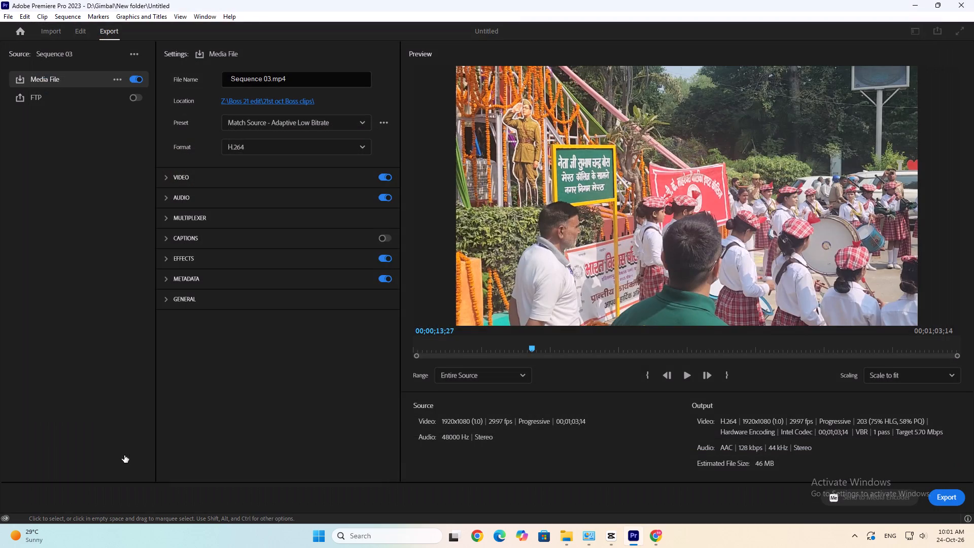
Export Sequence 03 as the H.264 file Final video.mp4.
left_click(951, 500)
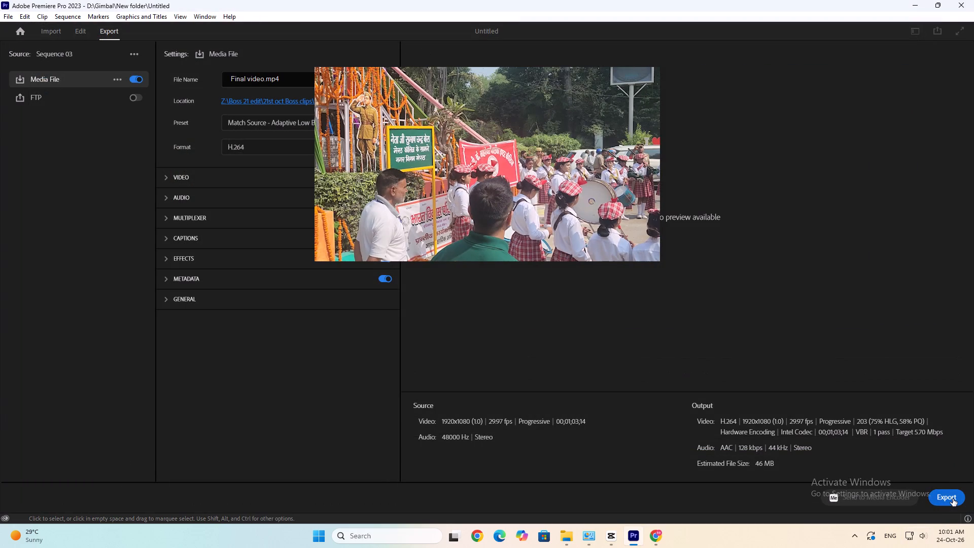
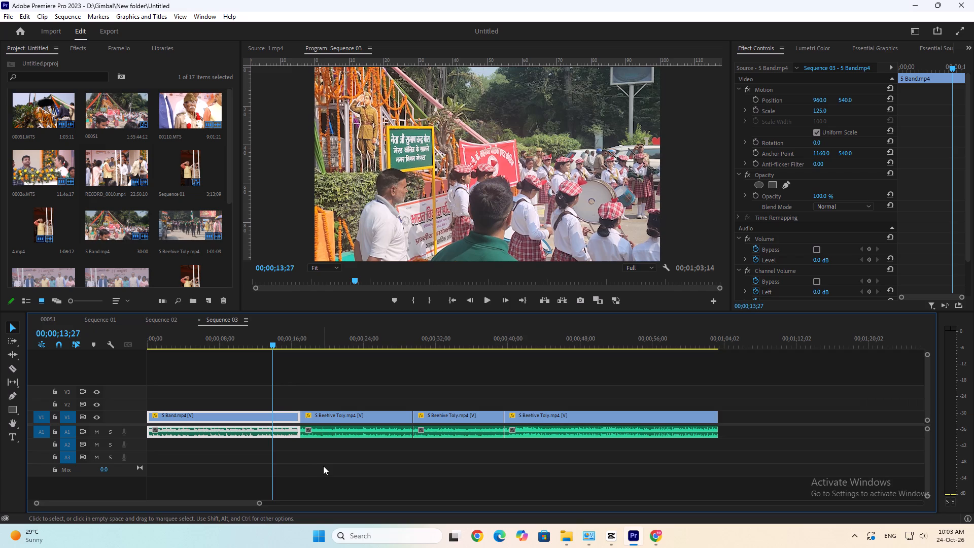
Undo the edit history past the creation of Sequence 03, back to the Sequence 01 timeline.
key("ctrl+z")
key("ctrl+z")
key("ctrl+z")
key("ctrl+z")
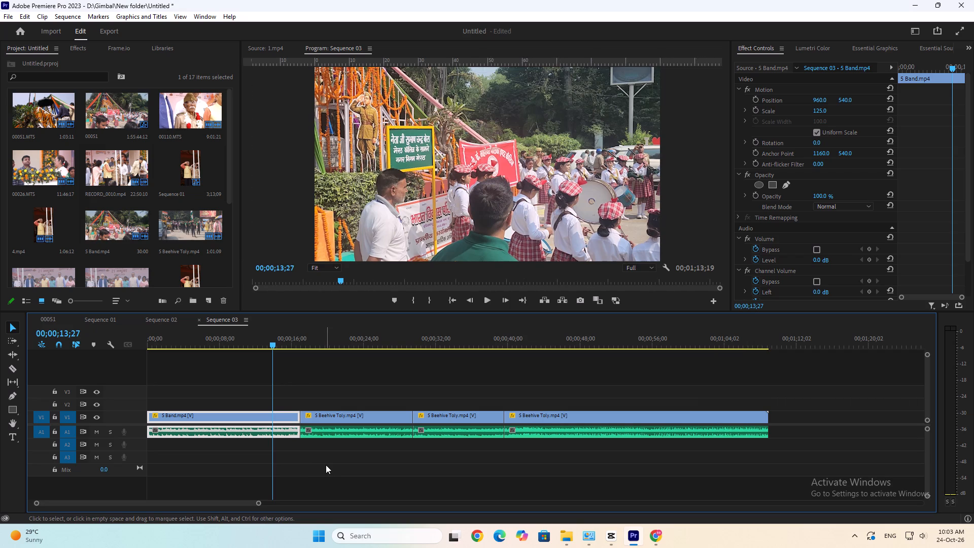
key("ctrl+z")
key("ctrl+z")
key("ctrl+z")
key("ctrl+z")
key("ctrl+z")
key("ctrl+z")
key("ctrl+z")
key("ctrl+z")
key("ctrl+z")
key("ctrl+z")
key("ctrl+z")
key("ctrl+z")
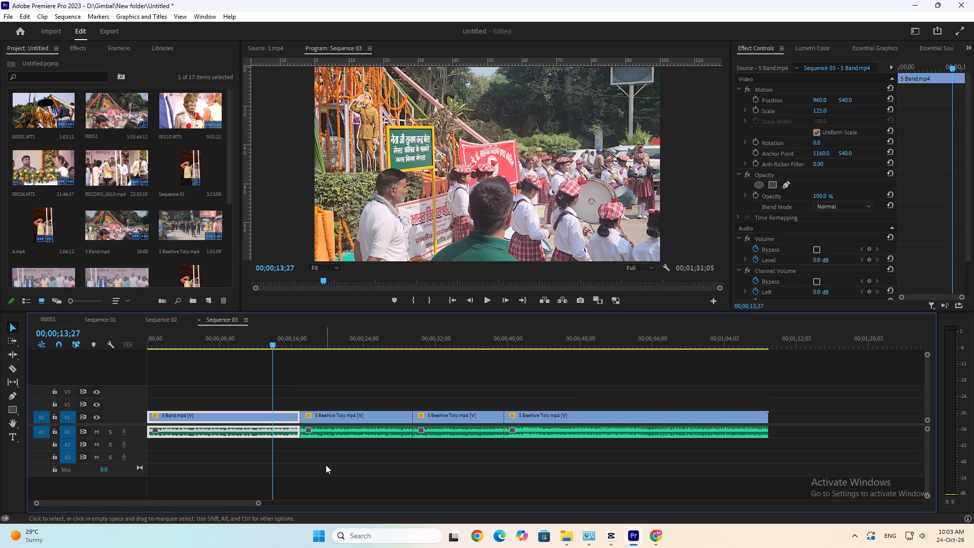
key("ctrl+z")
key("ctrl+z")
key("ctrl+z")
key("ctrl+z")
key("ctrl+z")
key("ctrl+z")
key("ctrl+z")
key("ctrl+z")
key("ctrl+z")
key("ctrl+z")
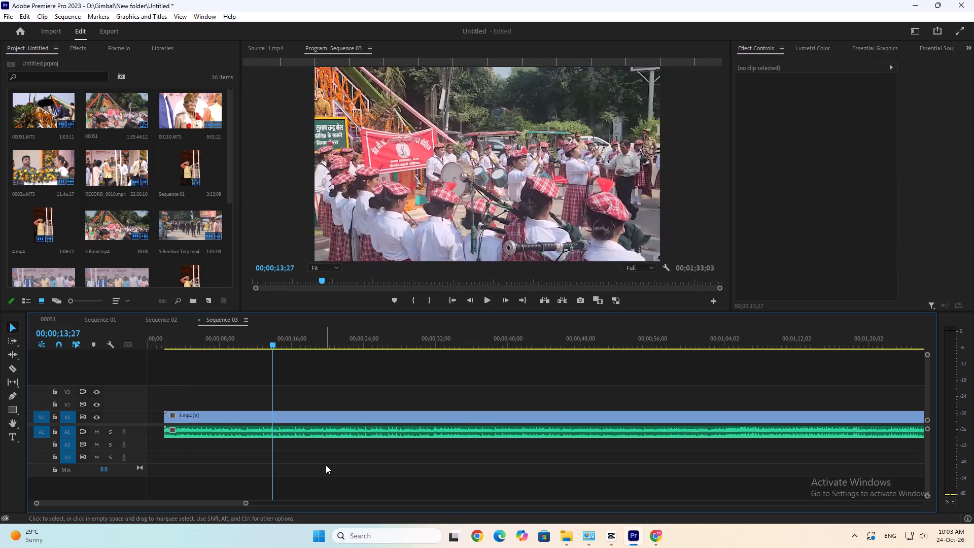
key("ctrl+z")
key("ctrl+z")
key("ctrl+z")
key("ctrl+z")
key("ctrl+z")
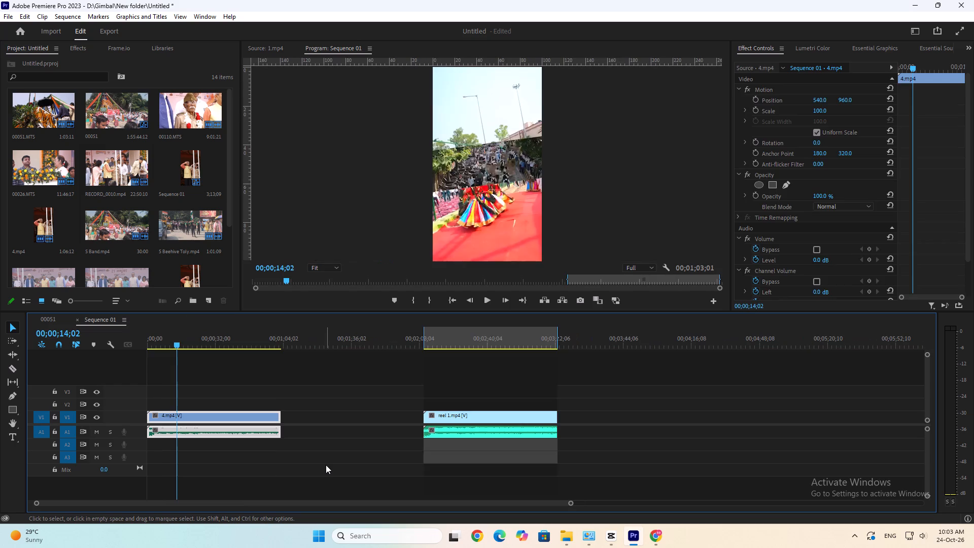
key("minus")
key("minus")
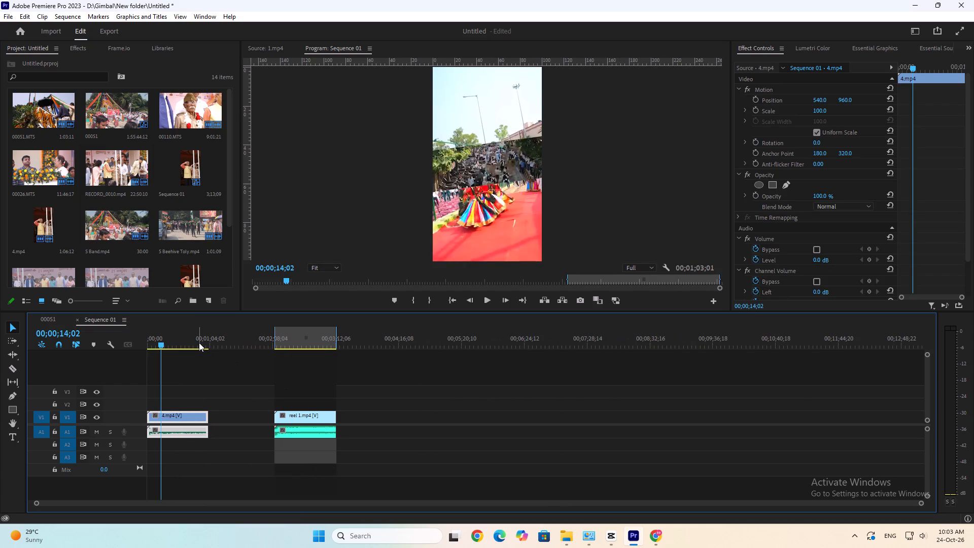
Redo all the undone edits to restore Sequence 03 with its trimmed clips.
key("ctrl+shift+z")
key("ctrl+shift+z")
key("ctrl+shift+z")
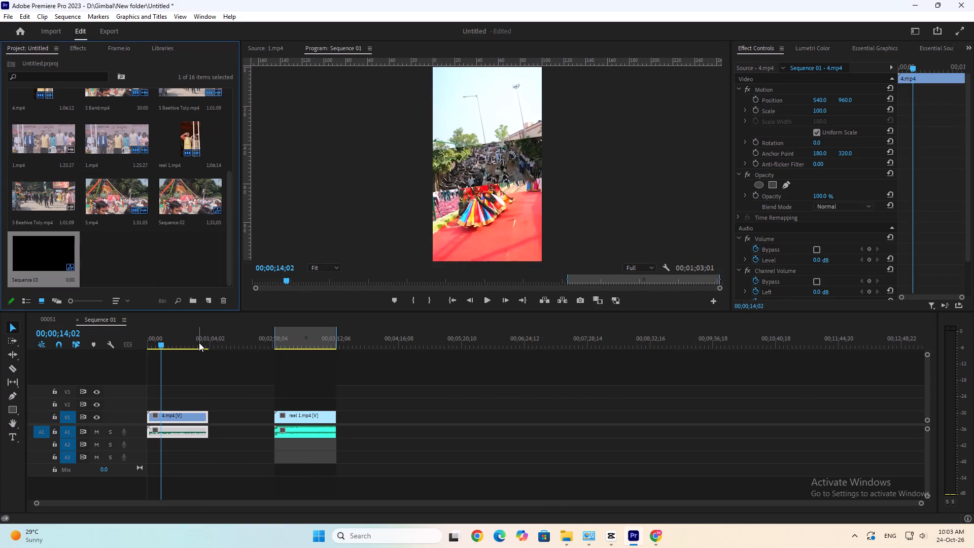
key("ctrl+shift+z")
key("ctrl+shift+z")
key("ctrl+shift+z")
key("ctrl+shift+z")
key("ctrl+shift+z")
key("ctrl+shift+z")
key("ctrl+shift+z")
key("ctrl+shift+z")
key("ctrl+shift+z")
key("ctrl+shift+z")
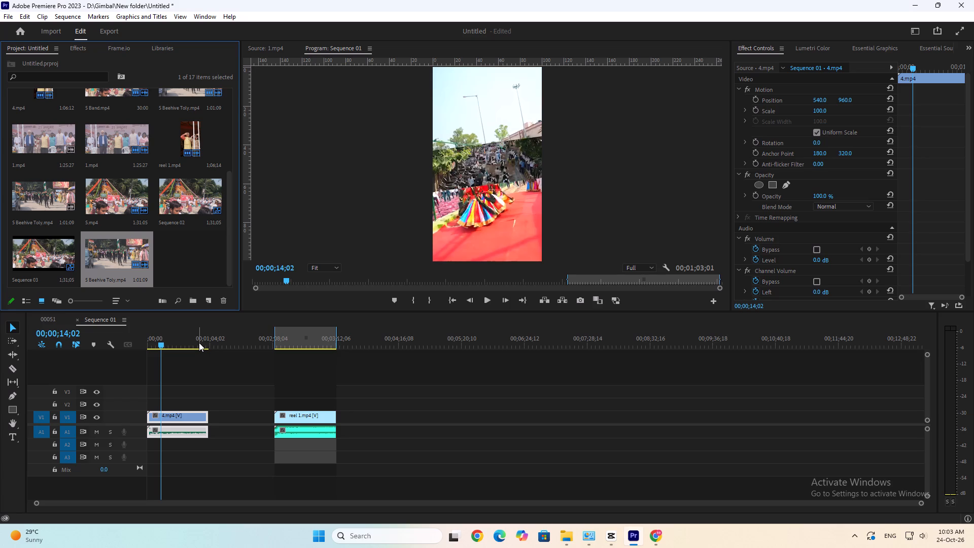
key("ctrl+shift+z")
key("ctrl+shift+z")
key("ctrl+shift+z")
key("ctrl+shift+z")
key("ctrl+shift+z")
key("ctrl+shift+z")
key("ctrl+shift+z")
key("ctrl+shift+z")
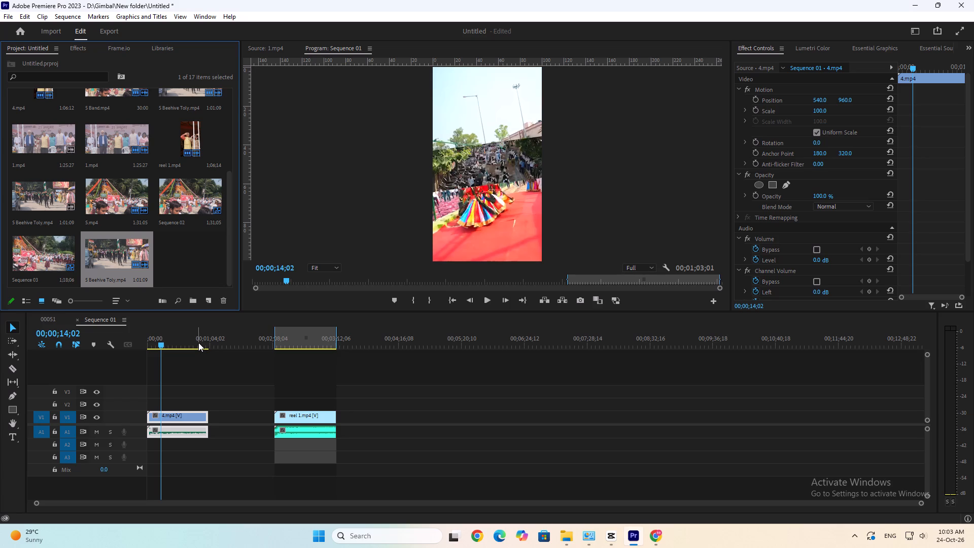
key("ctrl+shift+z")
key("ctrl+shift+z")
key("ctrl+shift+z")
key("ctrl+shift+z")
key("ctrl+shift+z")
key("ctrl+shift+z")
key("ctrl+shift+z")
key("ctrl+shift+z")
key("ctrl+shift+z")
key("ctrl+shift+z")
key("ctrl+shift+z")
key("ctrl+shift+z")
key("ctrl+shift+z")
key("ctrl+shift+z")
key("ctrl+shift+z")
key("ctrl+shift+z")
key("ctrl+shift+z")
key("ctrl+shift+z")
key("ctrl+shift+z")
Reopen Sequence 03 and delete all of its clips from the timeline.
double_click(51, 267)
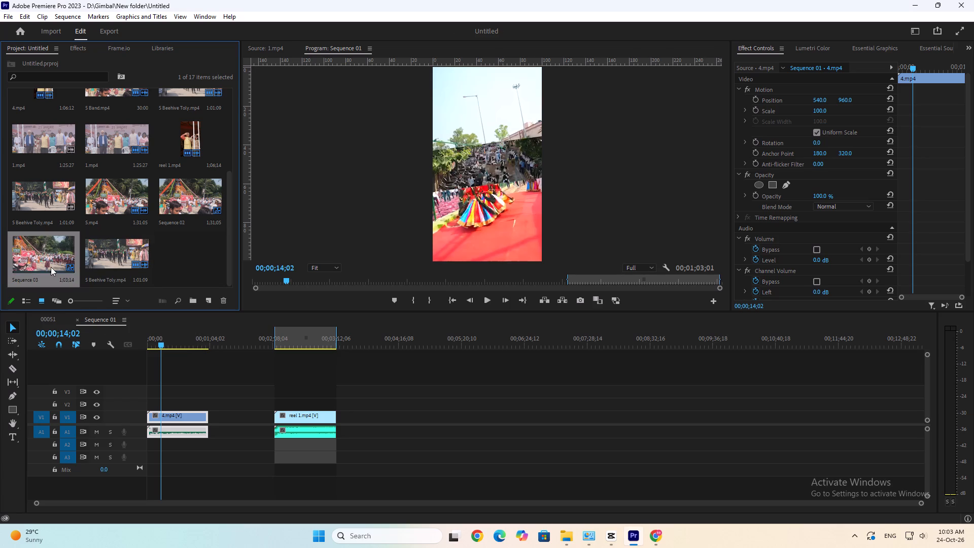
left_click_drag(196, 341, 195, 341)
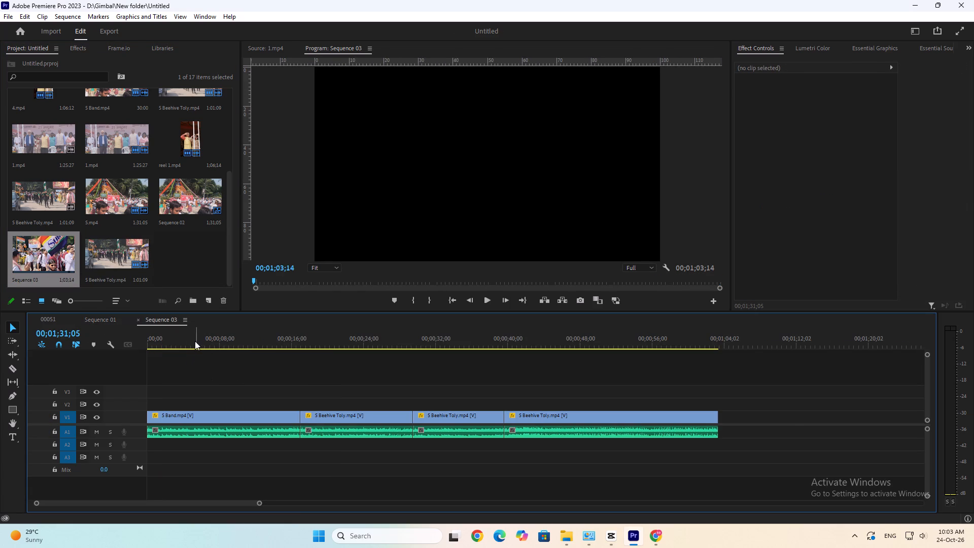
left_click_drag(195, 341, 61, 363)
key("minus")
key("minus")
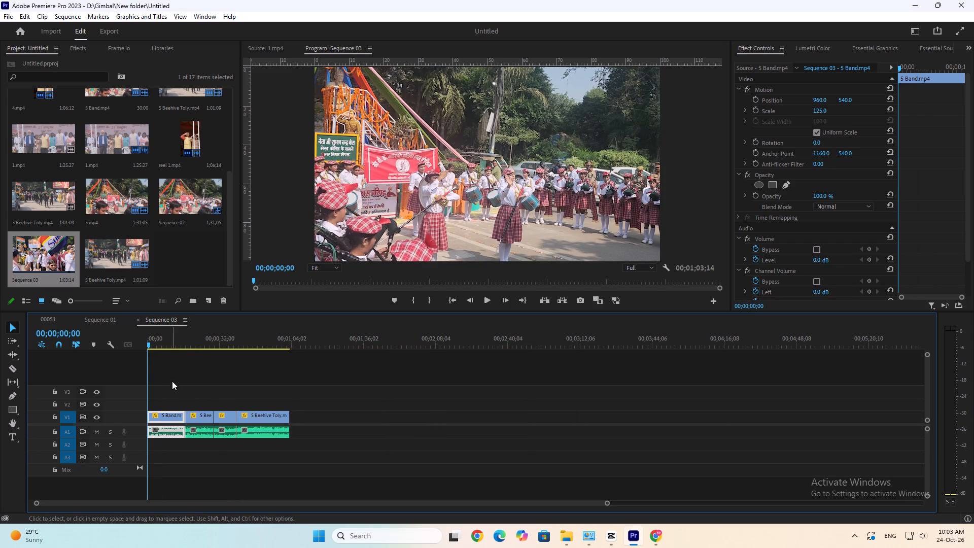
left_click_drag(168, 339, 157, 342)
key("equal")
key("equal")
key("equal")
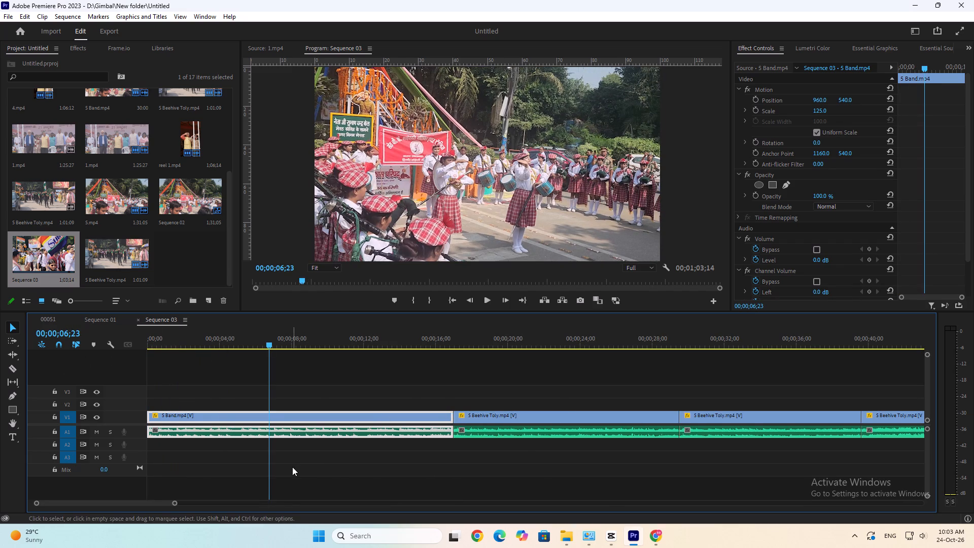
key("minus")
key("minus")
left_click_drag(216, 462, 241, 422)
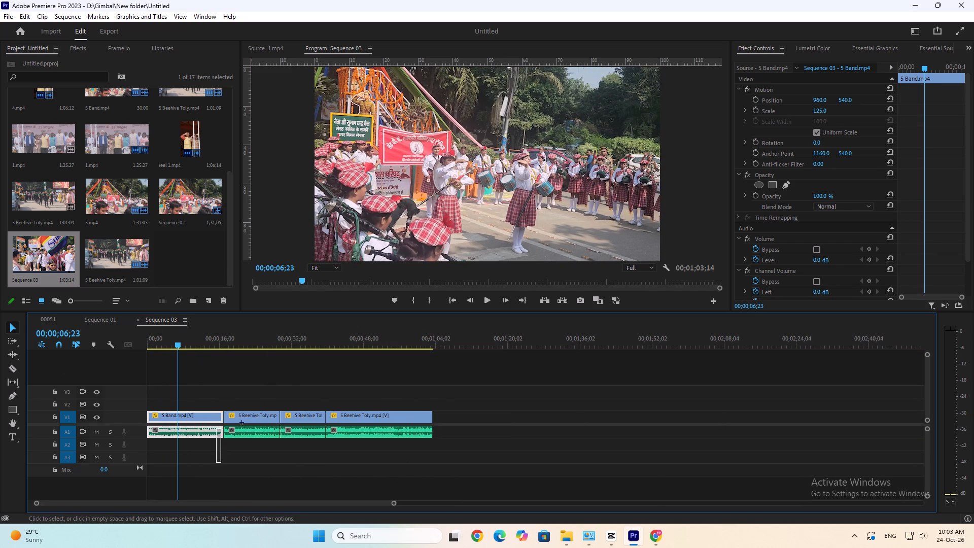
left_click_drag(241, 422, 524, 404)
key("Delete")
Add the 5 Band and 5 Beehive Toly videos from the Boss 21 edit folder to Sequence 03, keeping the existing sequence settings.
key("alt+Tab")
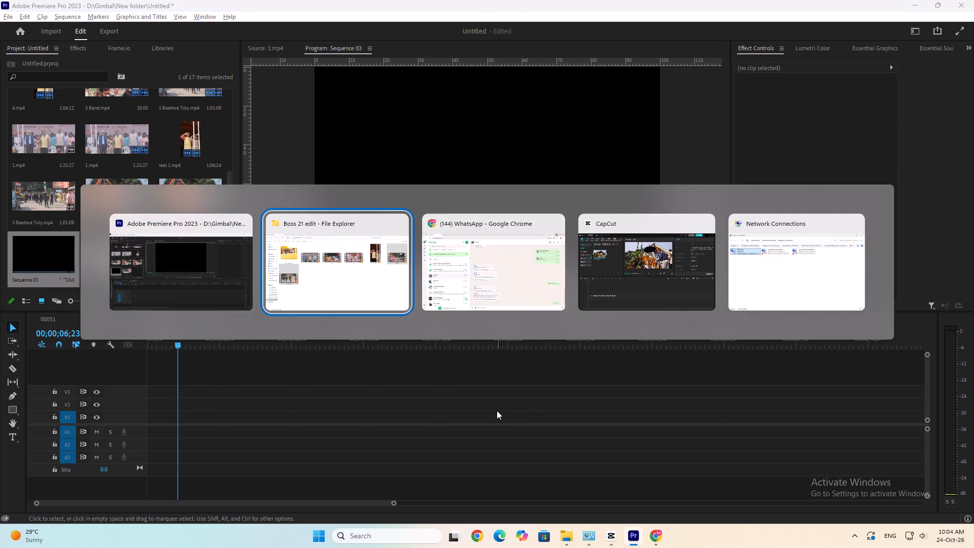
left_click_drag(922, 163, 623, 506)
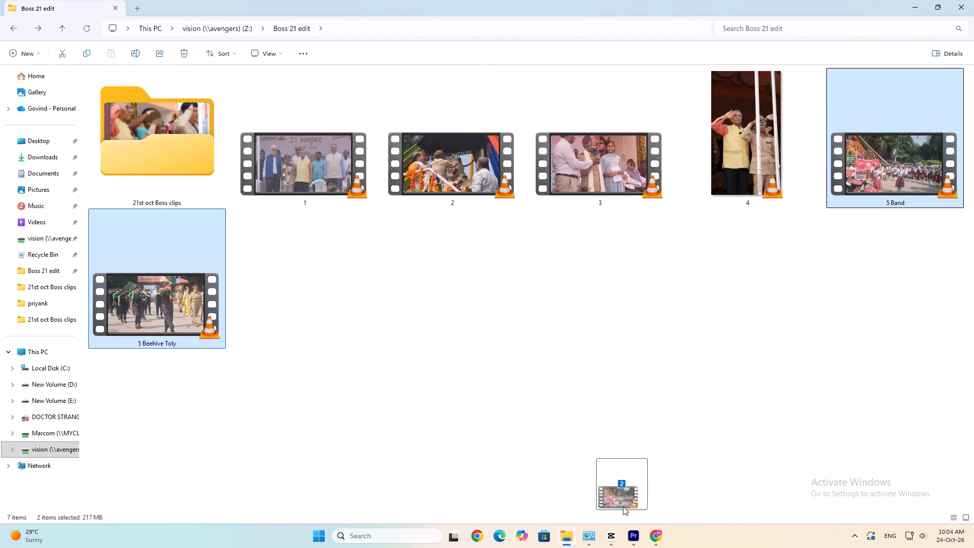
left_click_drag(623, 506, 183, 412)
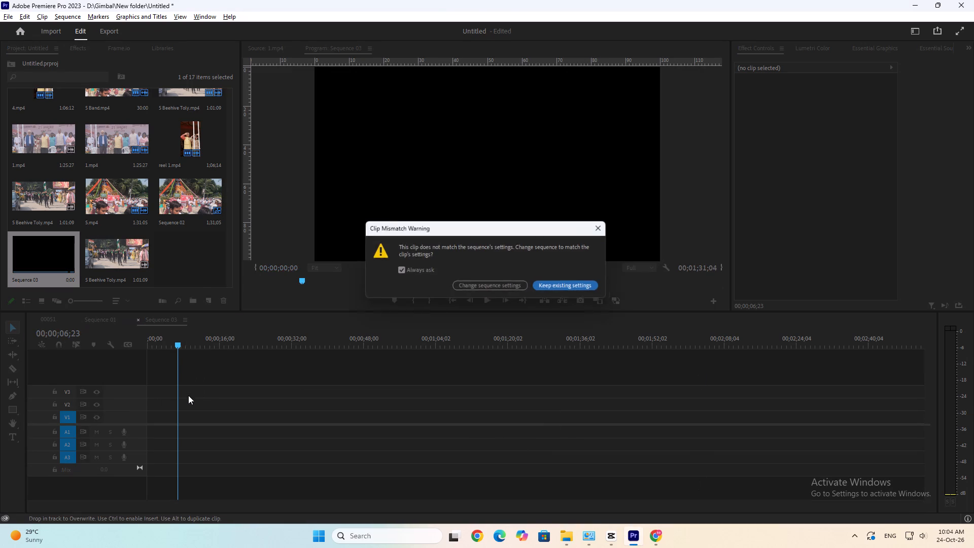
left_click(564, 286)
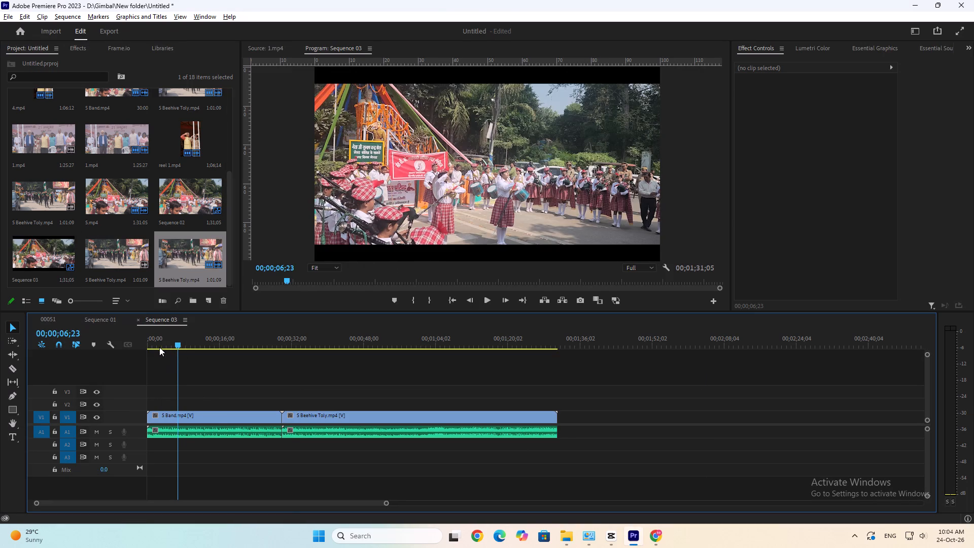
Split the 5 Band clip at 00;00;04;00 and ripple-delete the part before the cut.
left_click_drag(162, 346, 101, 354)
key("equal")
key("equal")
key("equal")
key("equal")
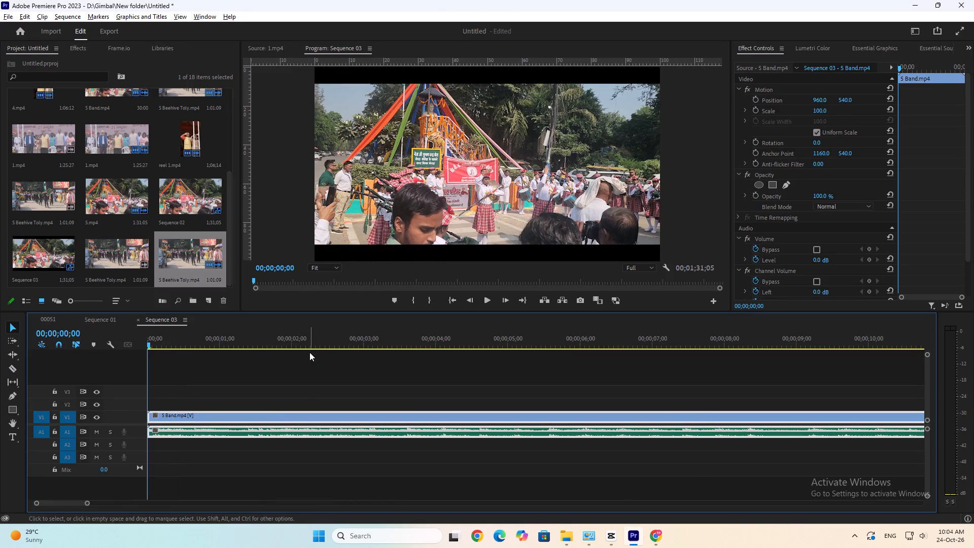
key("space")
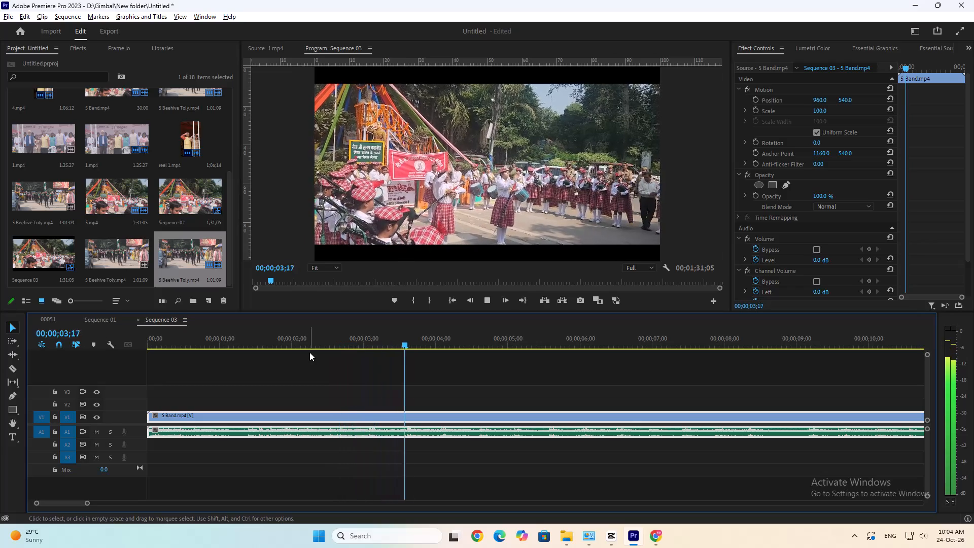
key("space")
key("Left")
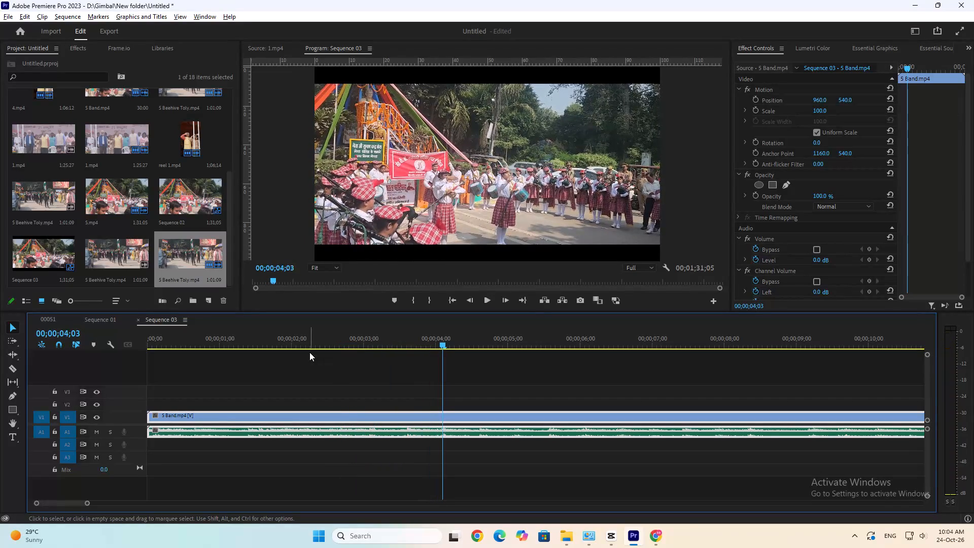
key("Left")
key("Left")
key("Left")
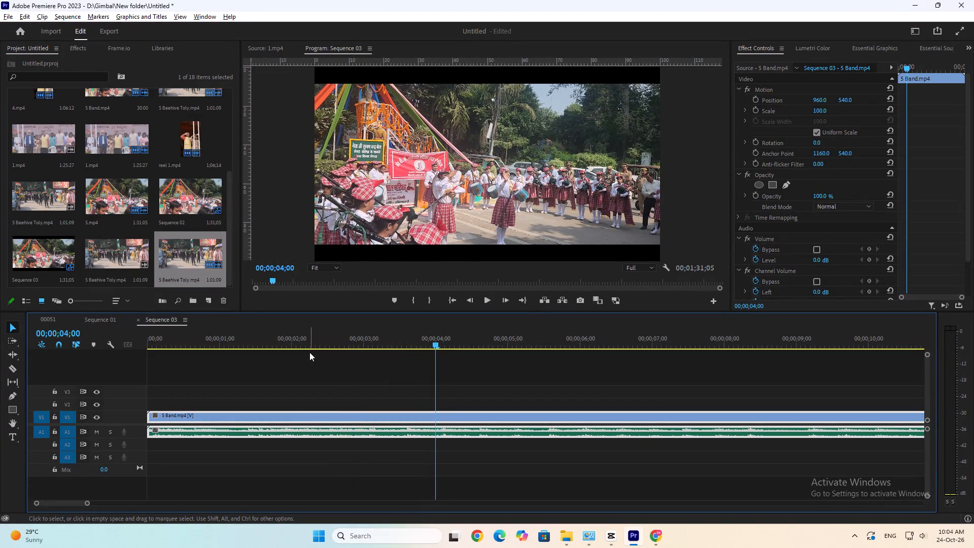
key("c")
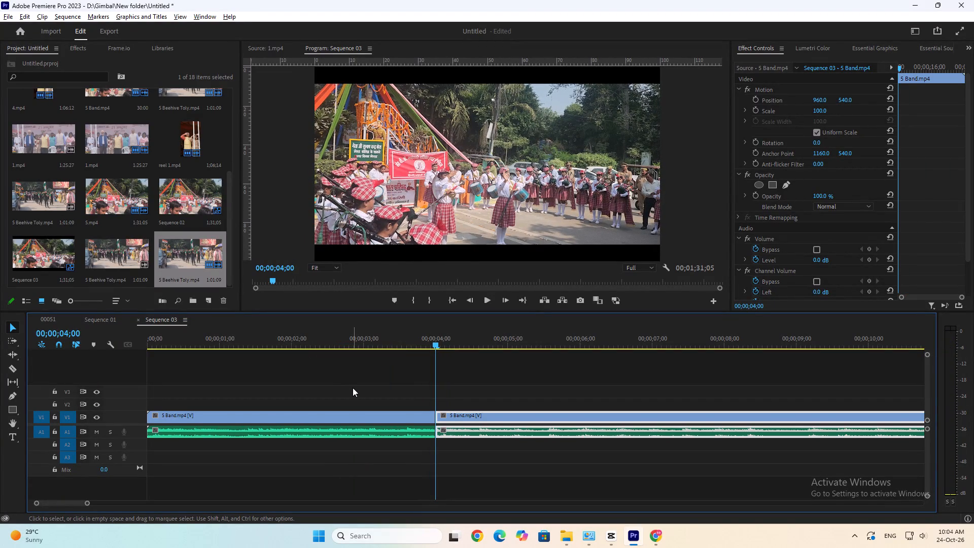
key("d")
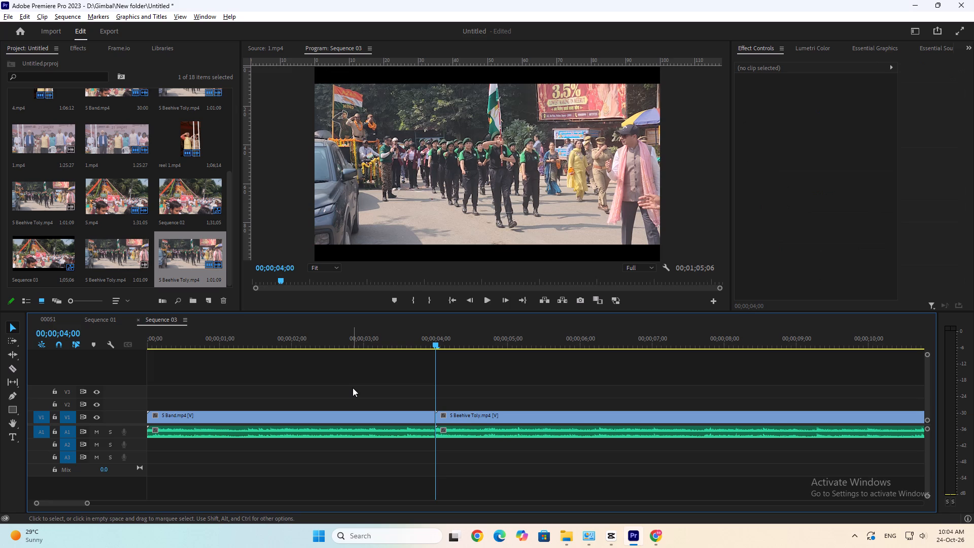
key("ctrl+z")
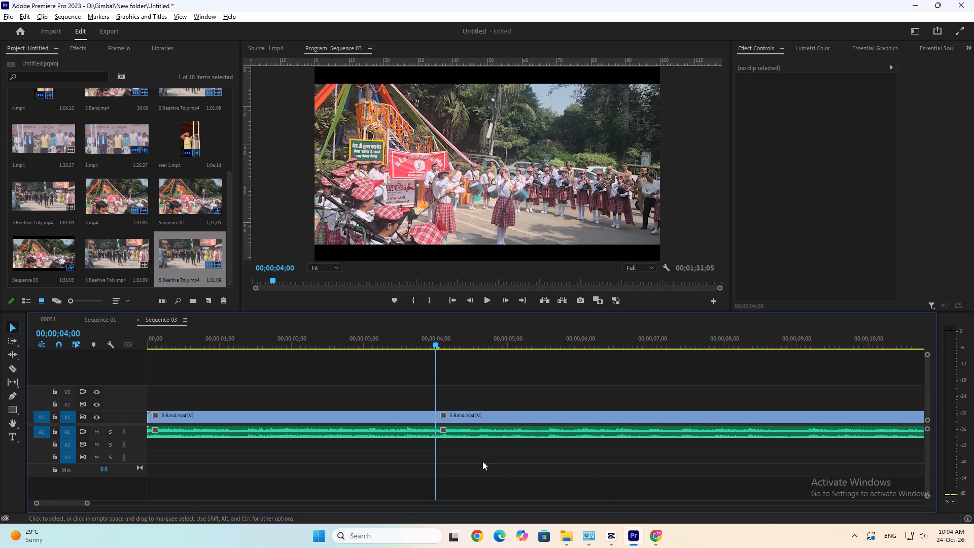
left_click_drag(367, 462, 365, 408)
key("d")
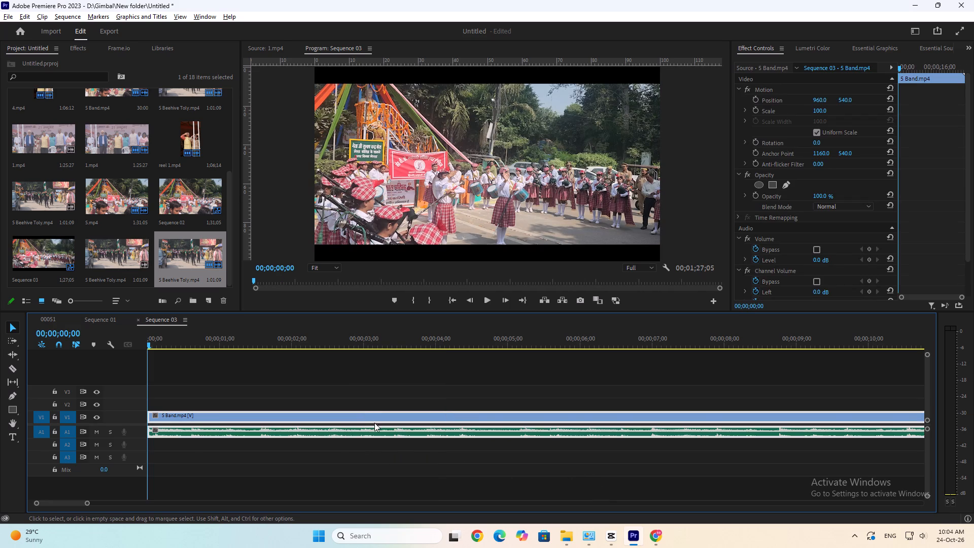
Examine the closing seconds of the 5 Beehive Toly clip at the end of Sequence 03.
left_click(407, 487)
key("minus")
key("minus")
type("---")
key("minus")
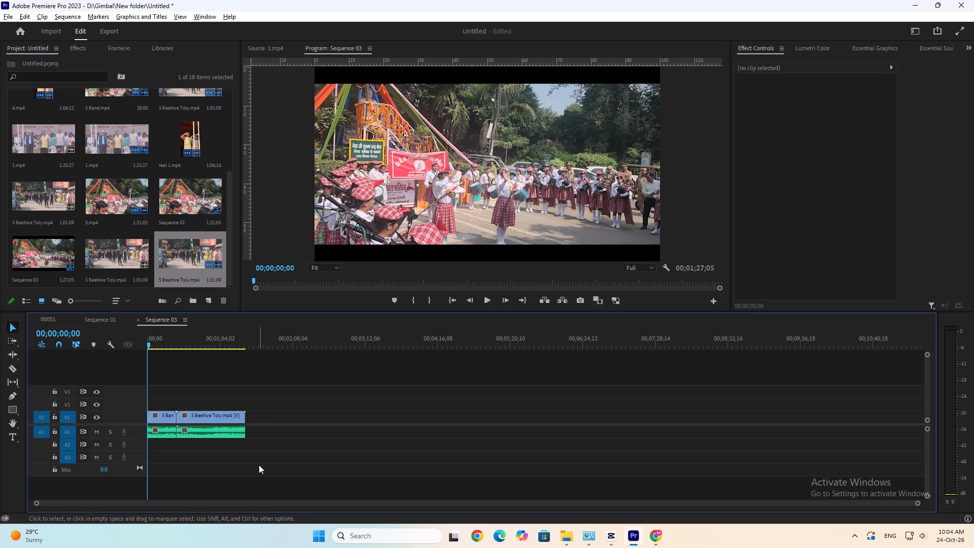
key("End")
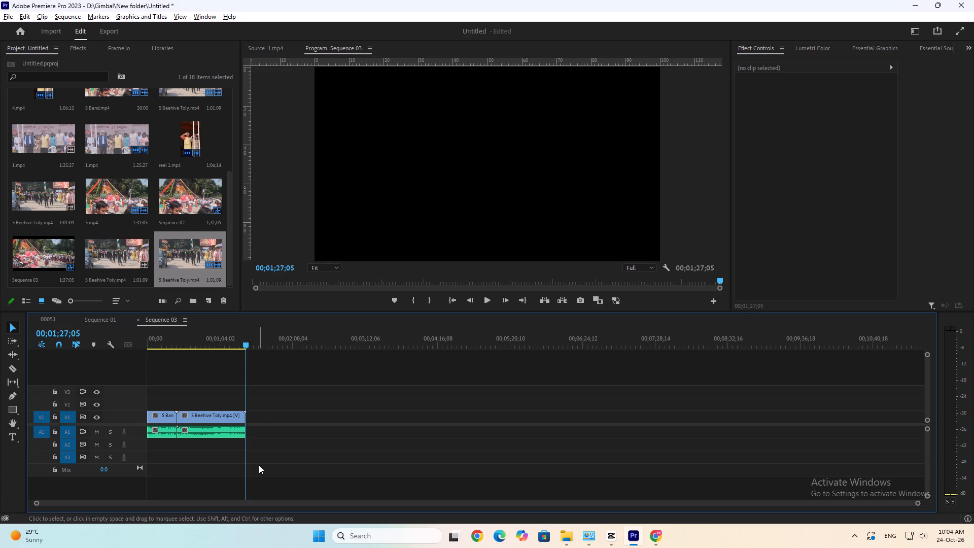
key("equal")
key("equal")
key("equal")
key("equal")
key("equal")
key("equal")
key("equal")
left_click_drag(497, 339, 409, 344)
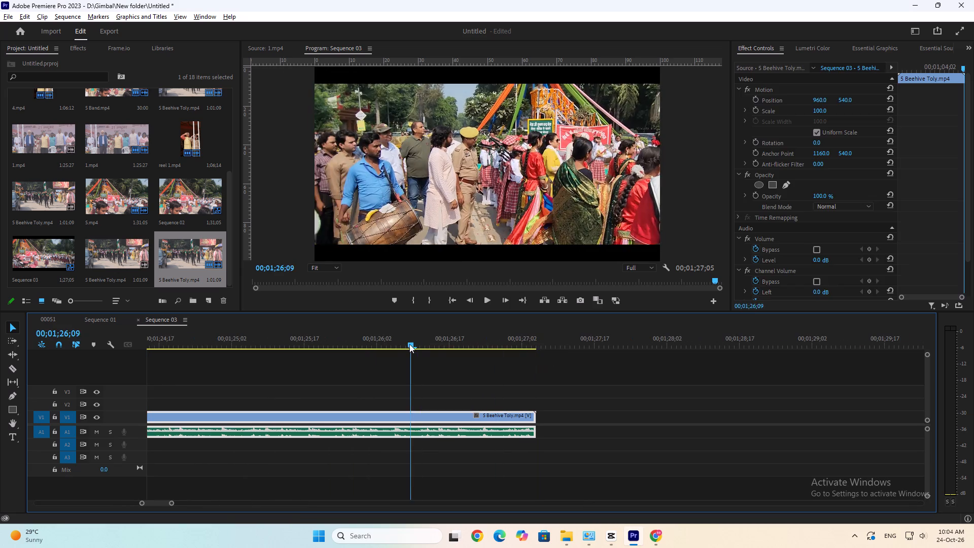
key("space")
key("space")
left_click_drag(431, 327, 207, 335)
key("space")
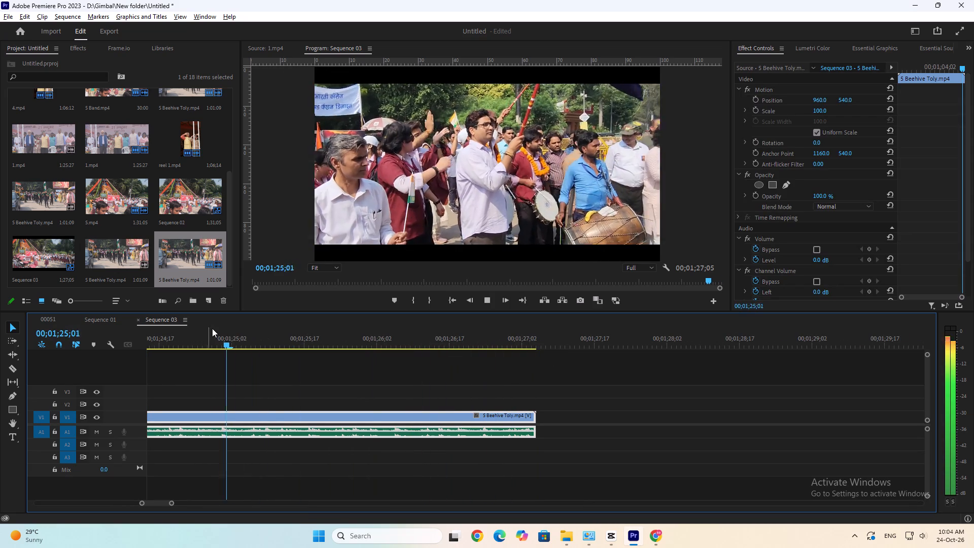
key("space")
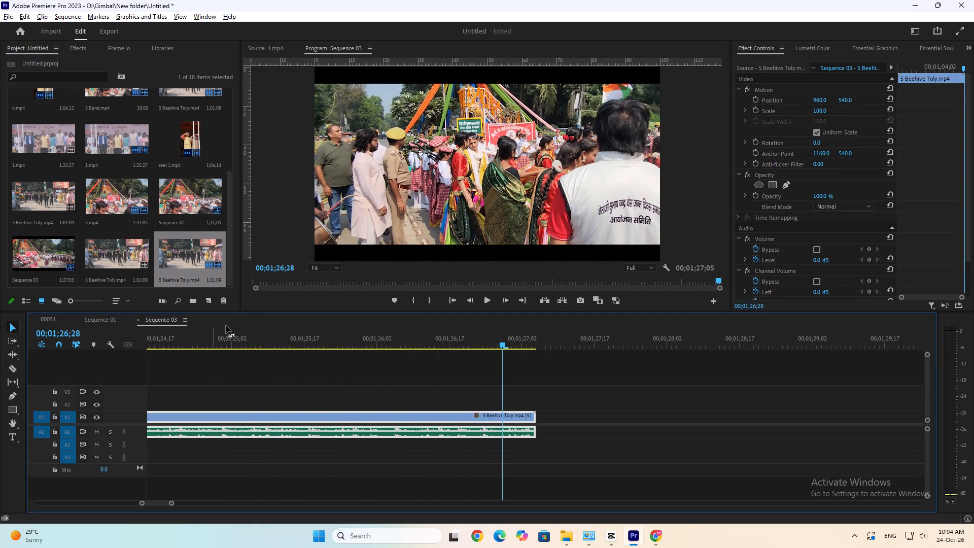
Review portions of the 5 Beehive Toly and 5 Band clips across Sequence 03.
key("minus")
key("minus")
key("minus")
left_click_drag(418, 337, 156, 379)
key("space")
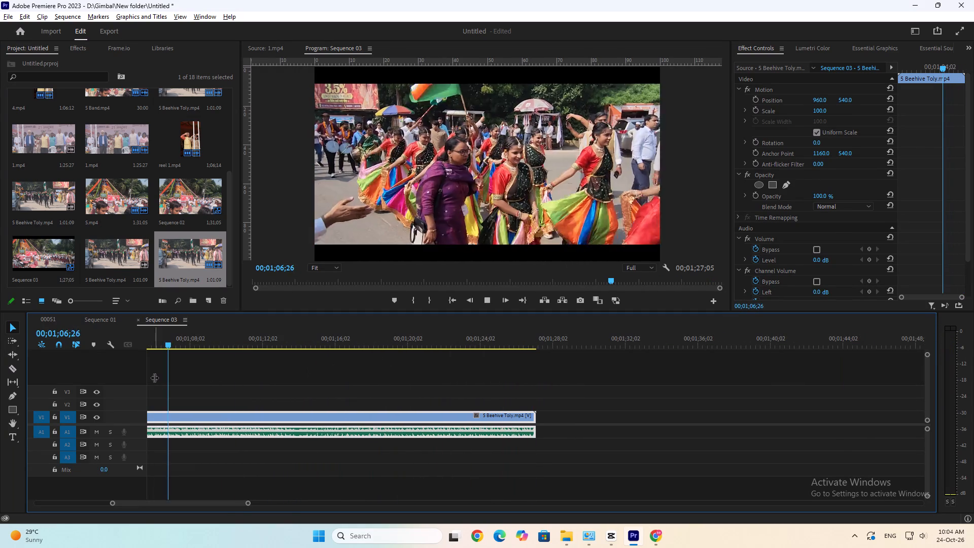
key("minus")
key("minus")
left_click_drag(364, 339, 304, 350)
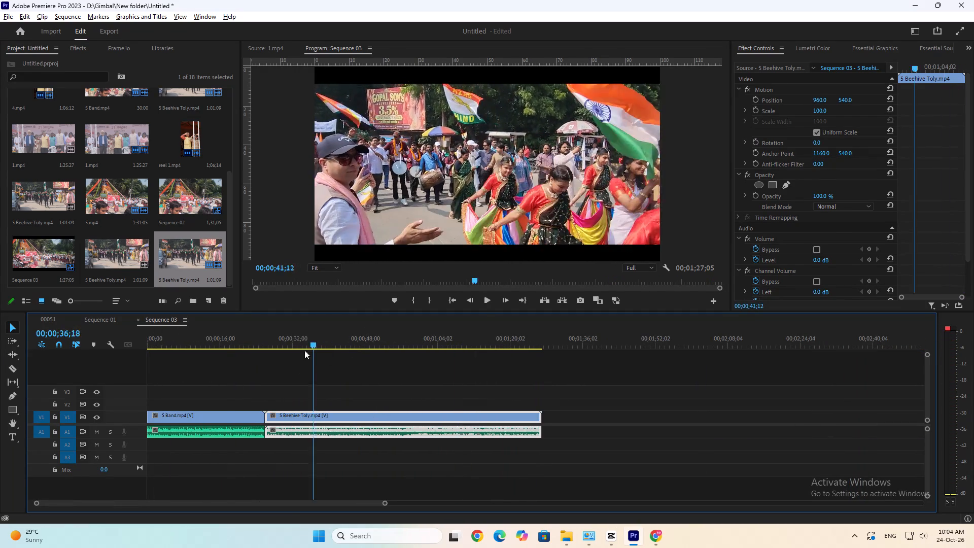
left_click_drag(304, 350, 204, 371)
key("space")
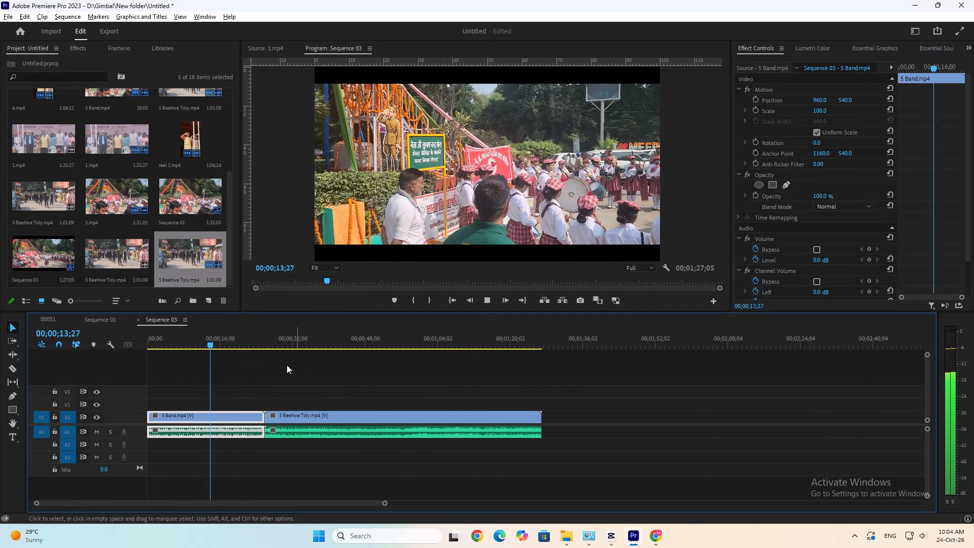
Play the closing seconds of the 5 Band clip through its cut to the 5 Beehive Toly clip.
left_click_drag(228, 340, 238, 333)
key("space")
type("=")
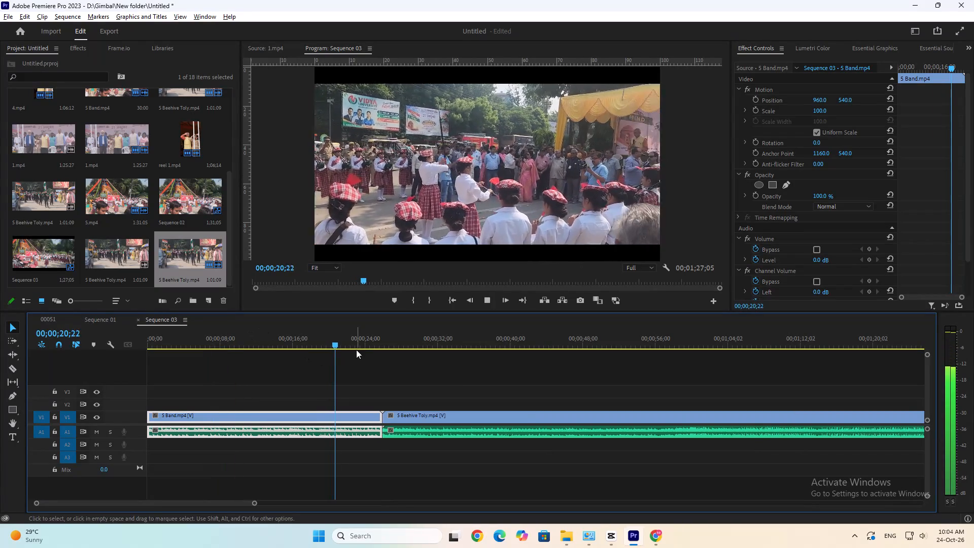
left_click_drag(359, 341, 382, 331)
key("space")
key("space")
left_click_drag(361, 336, 316, 346)
key("space")
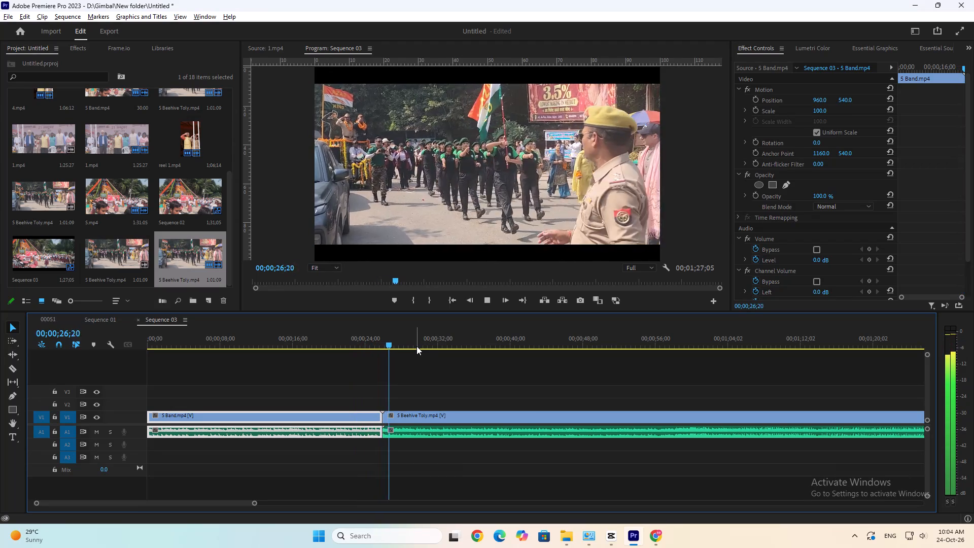
key("space")
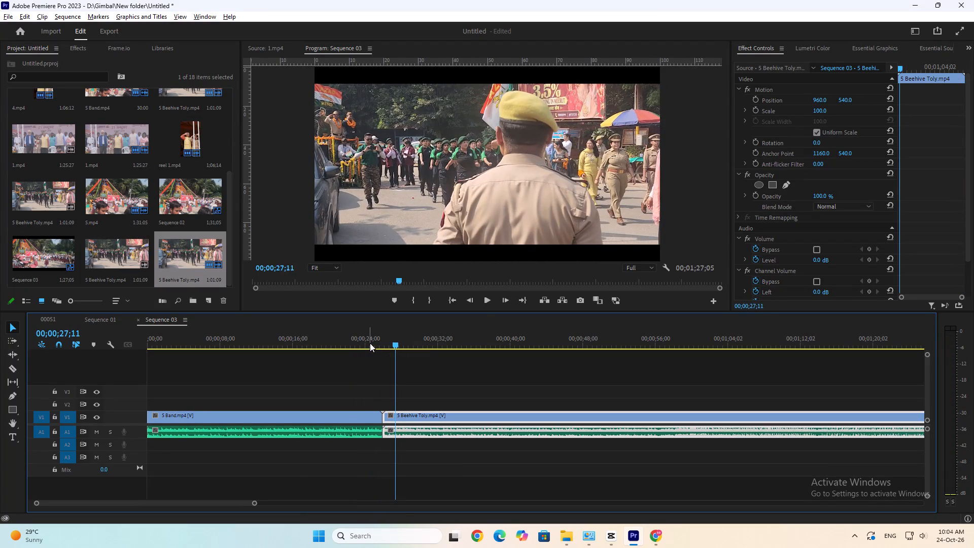
Replay Sequence 03 from the later part of 5 Band into the opening of 5 Beehive Toly, checking the transition between them.
left_click_drag(365, 344, 299, 363)
key("space")
key("equal")
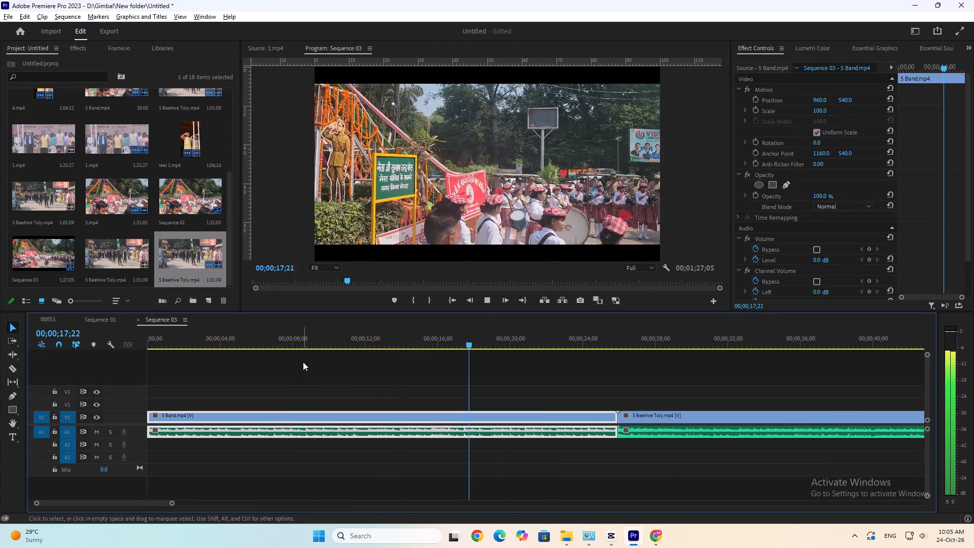
key("equal")
scroll(660, 395, "down", 4)
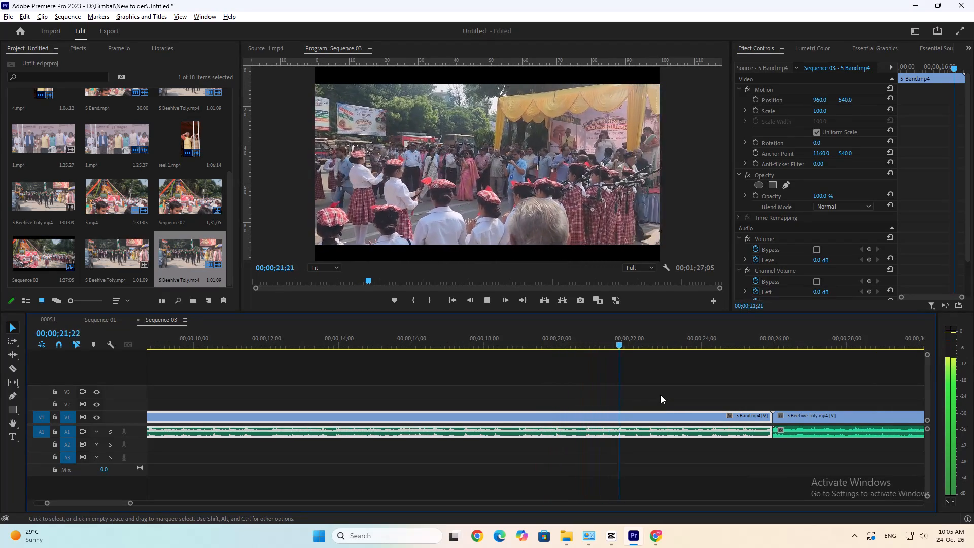
key("space")
left_click_drag(560, 342, 485, 350)
key("space")
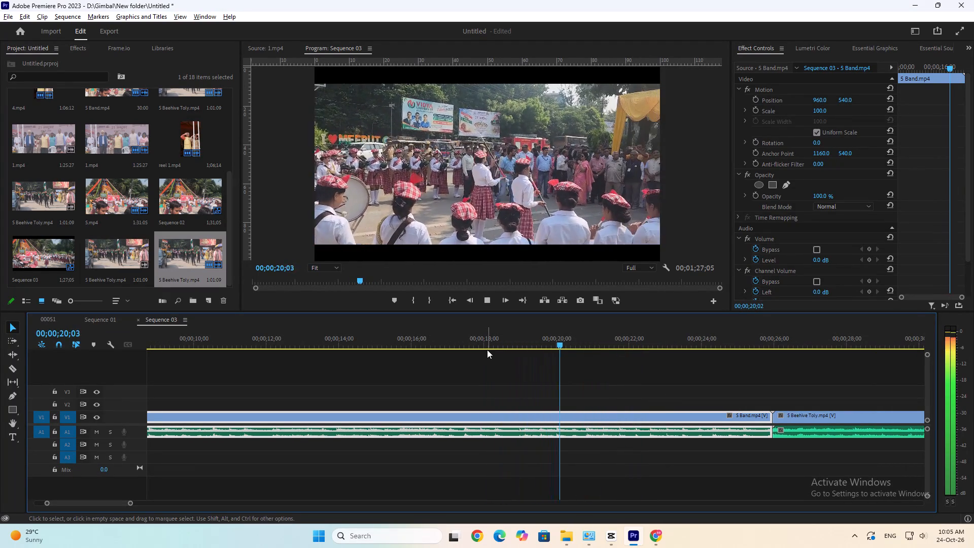
scroll(617, 434, "down", 6)
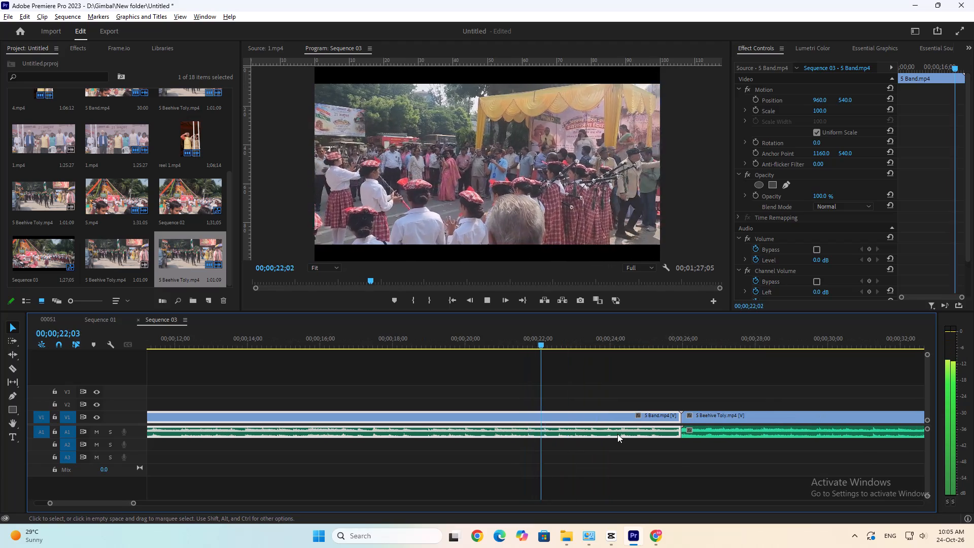
scroll(617, 434, "down", 6)
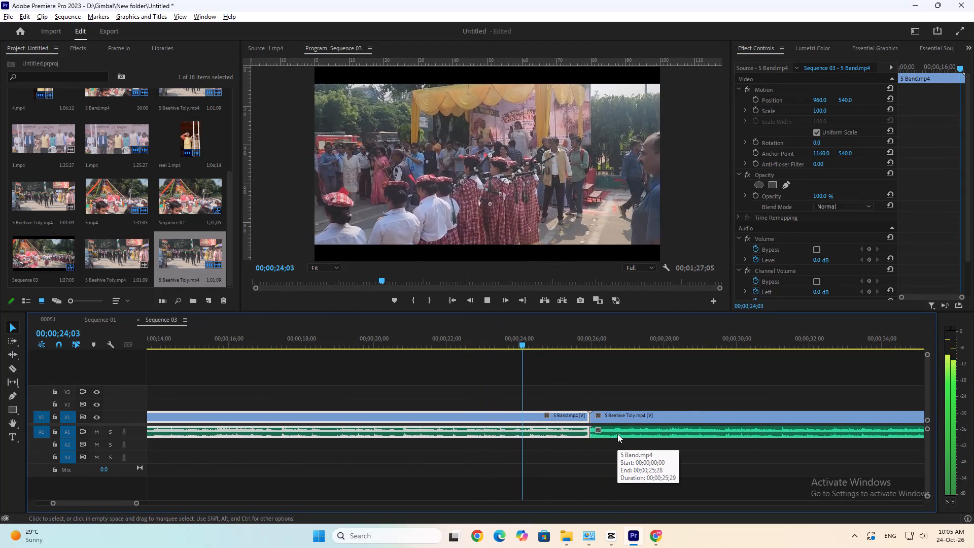
scroll(617, 434, "down", 7)
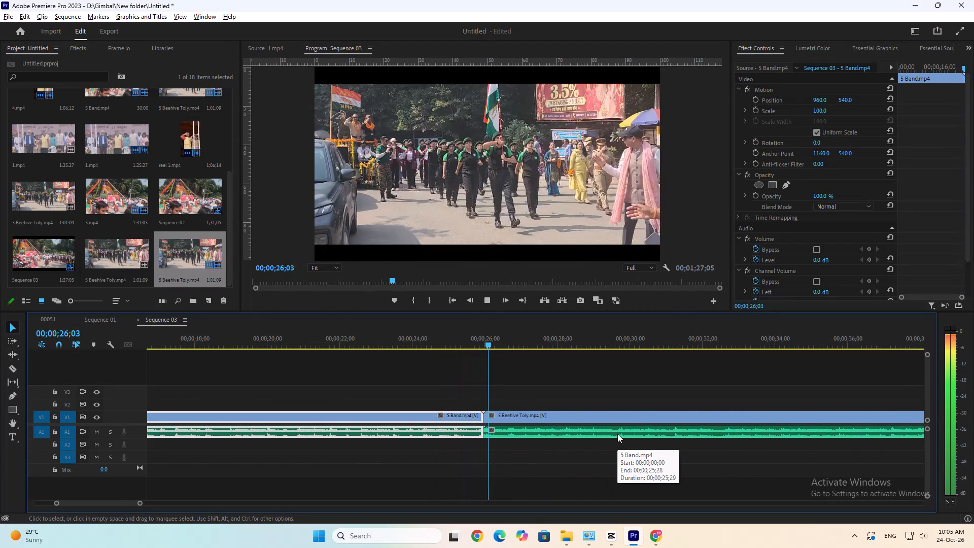
scroll(617, 434, "down", 5)
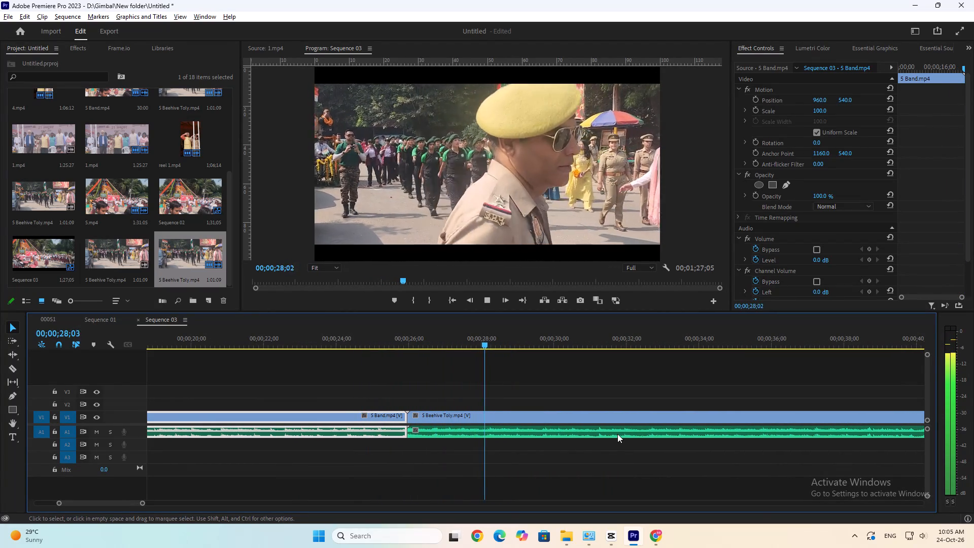
scroll(617, 434, "down", 6)
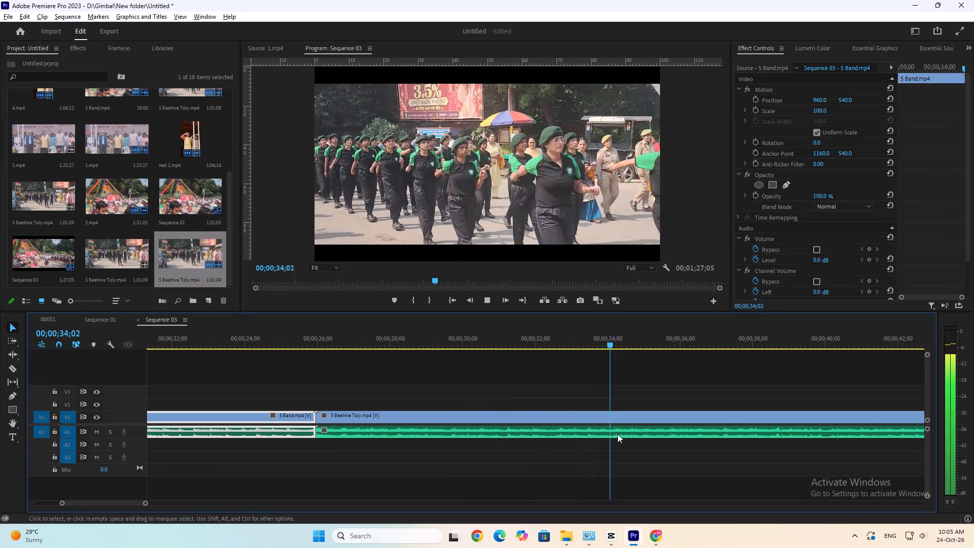
scroll(617, 434, "down", 7)
key("space")
left_click(600, 440)
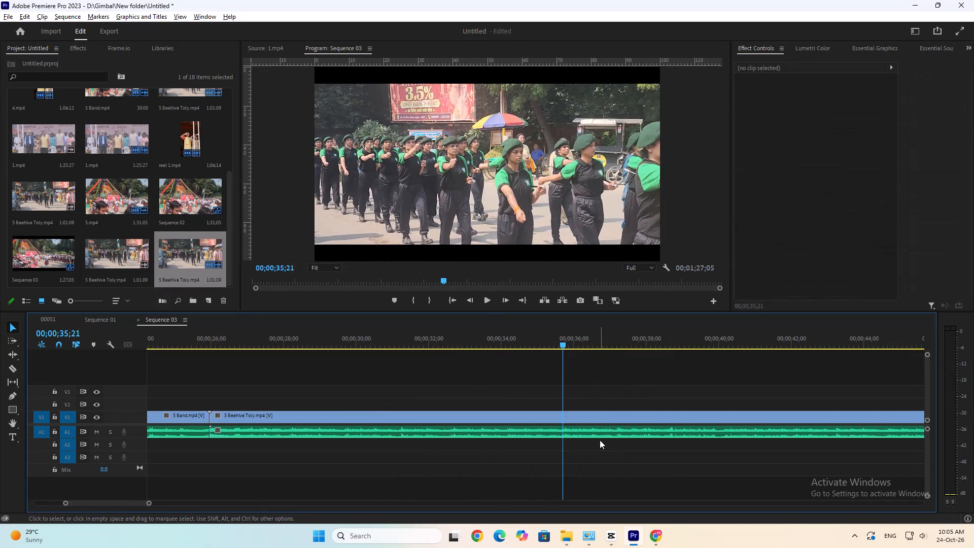
Export all of Sequence 03 as 6.mp4 to the 21st oct Boss clips folder with the Match Source - Adaptive High Bitrate preset.
type("--")
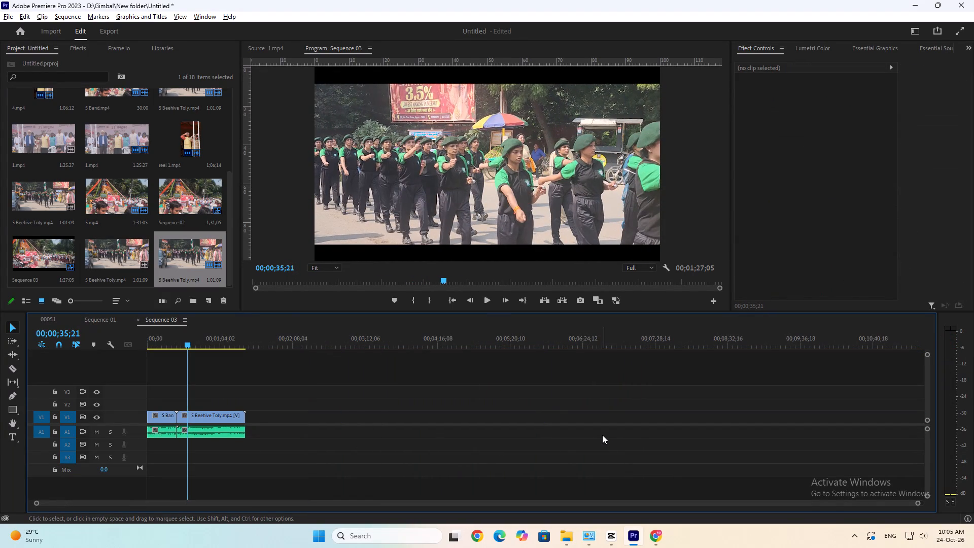
left_click(221, 477)
key("ctrl+a")
key("ctrl+m")
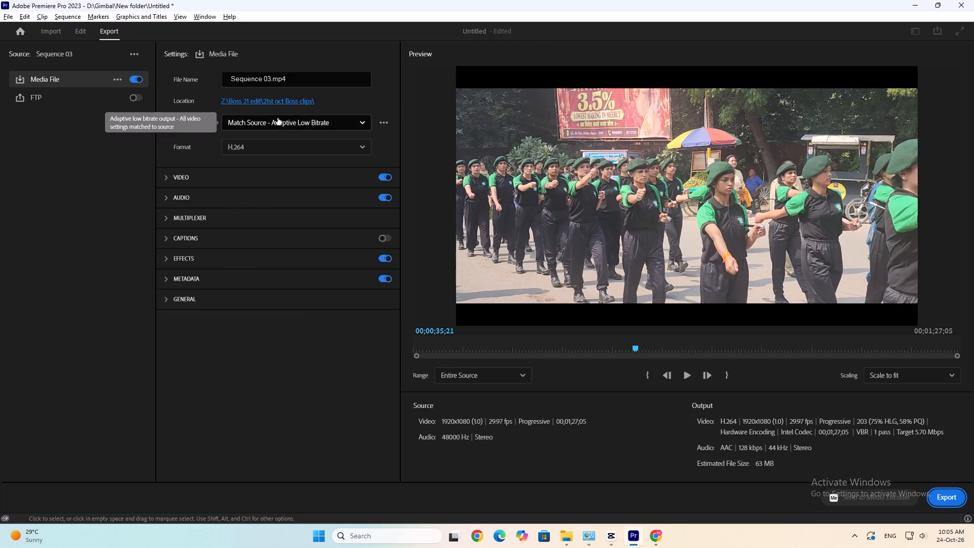
left_click(277, 118)
left_click(279, 143)
left_click(300, 103)
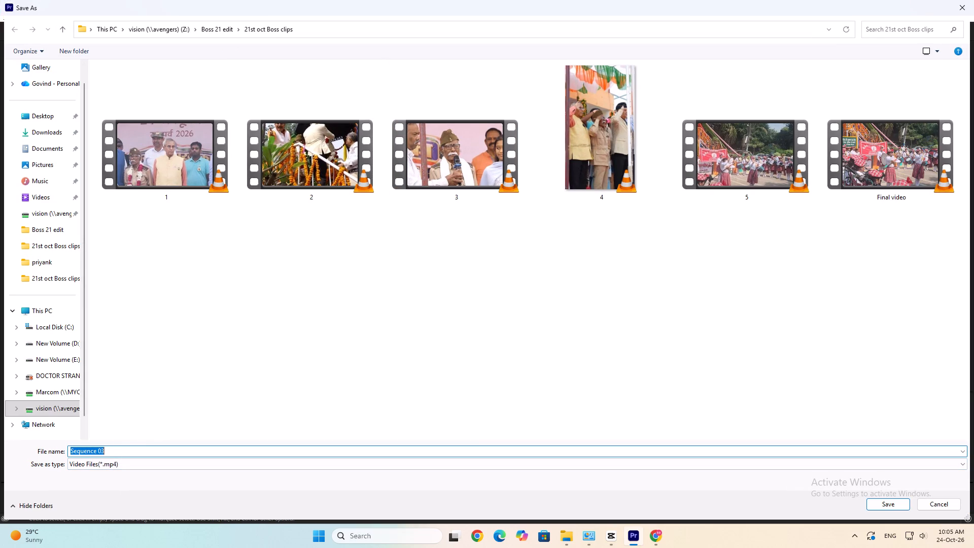
key("6")
key("Return")
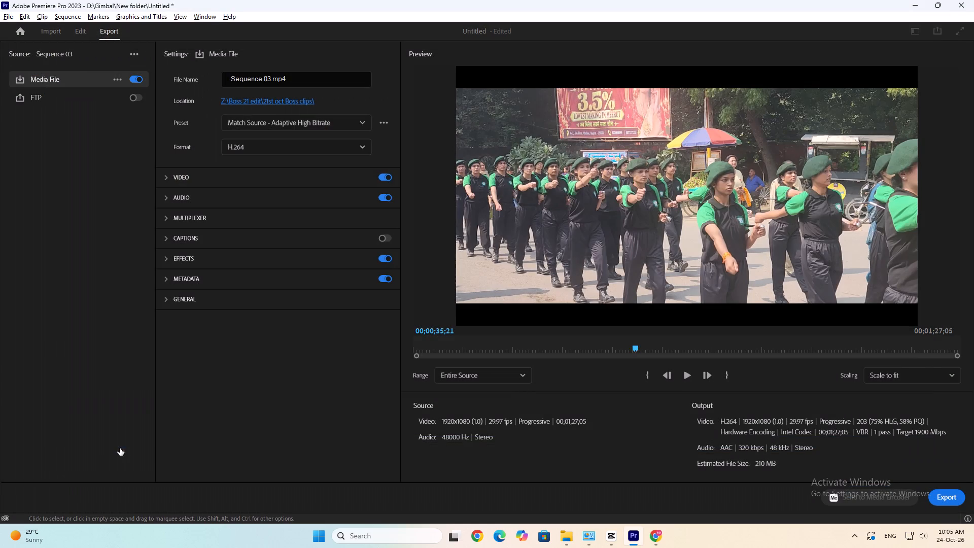
left_click(956, 498)
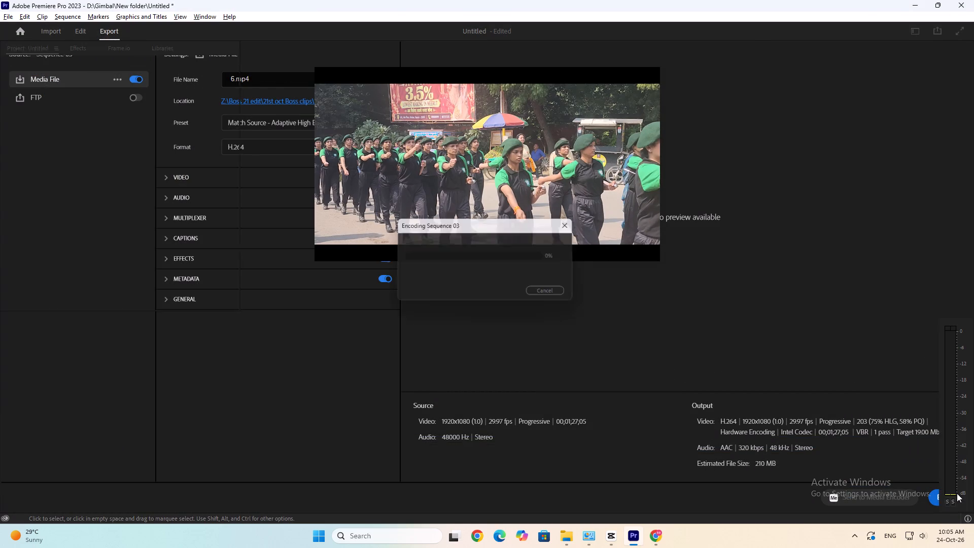
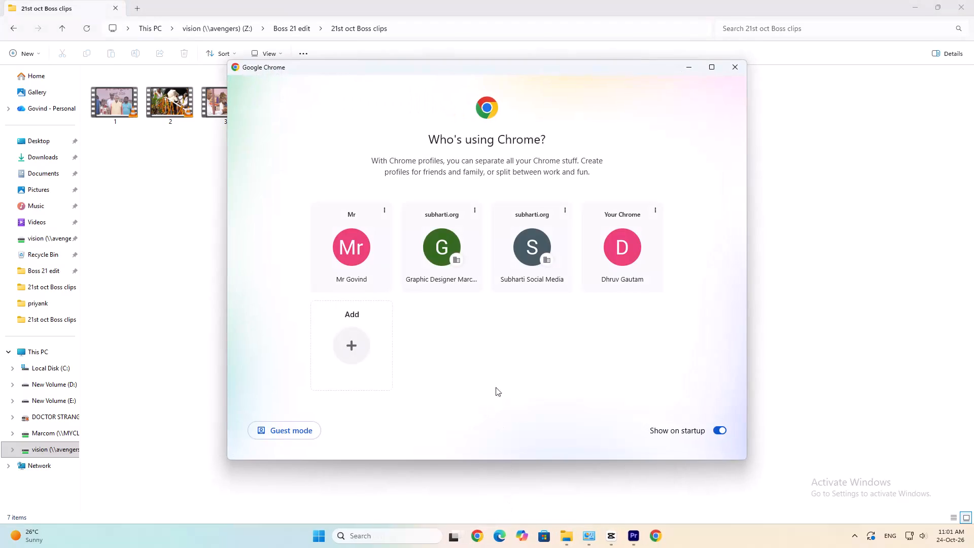
Dismiss the Chrome profile chooser and search the web for 1.1.1.1 in Microsoft Edge.
left_click(735, 70)
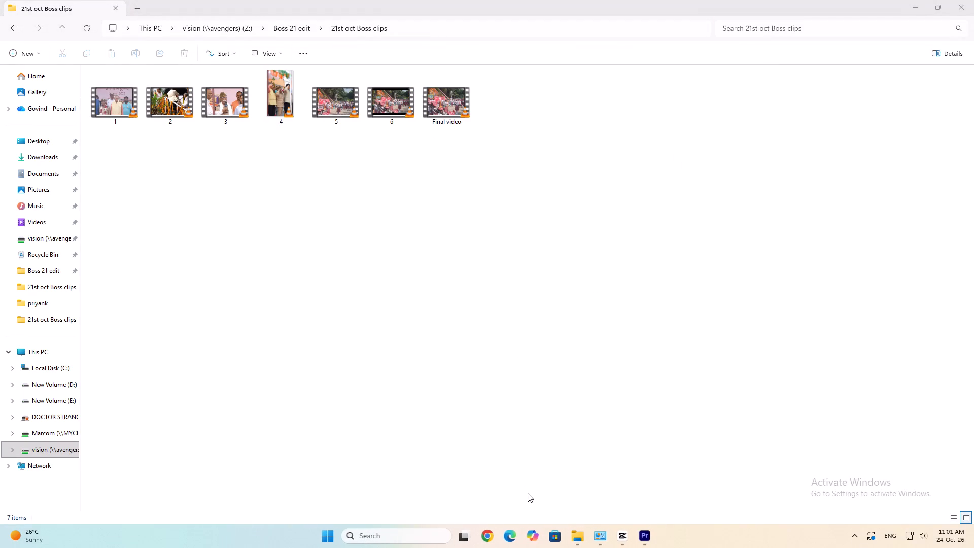
left_click(517, 538)
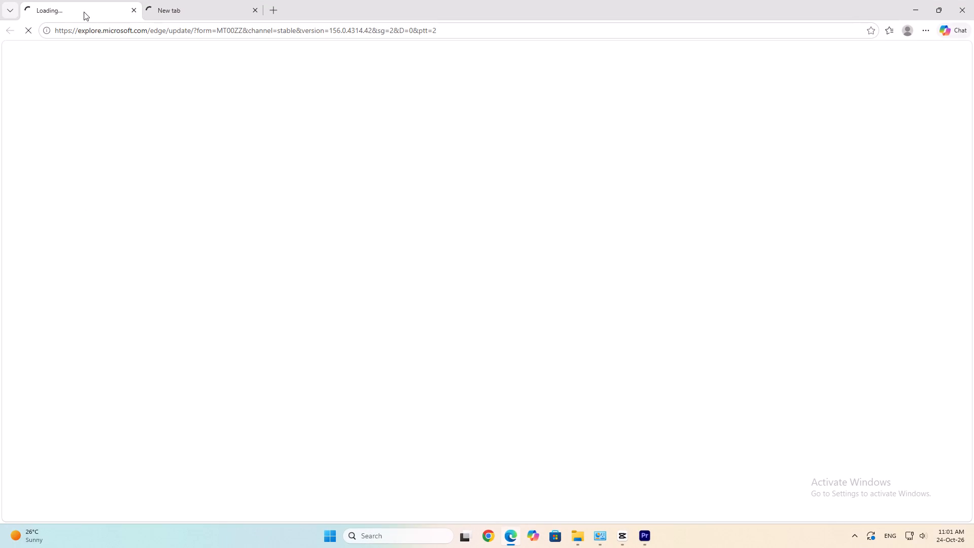
left_click(188, 11)
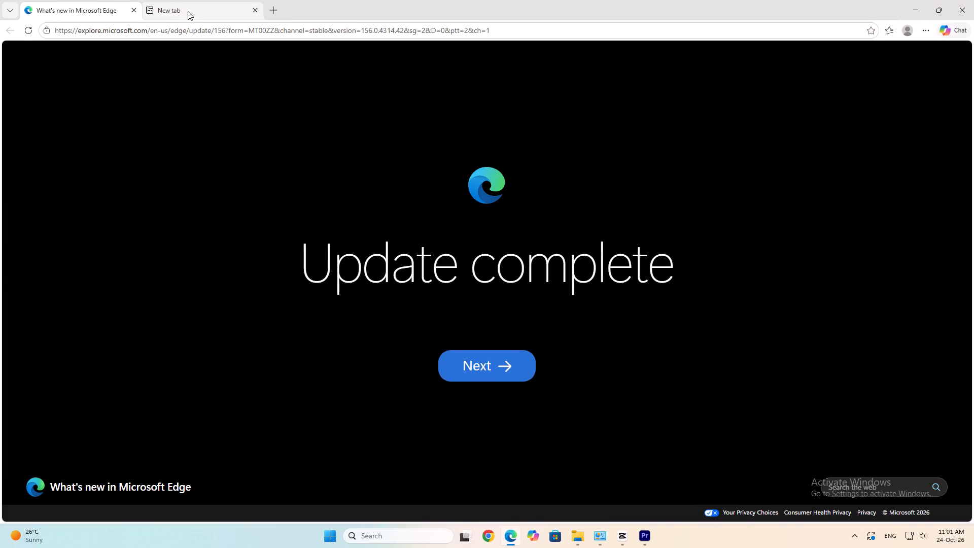
left_click(437, 81)
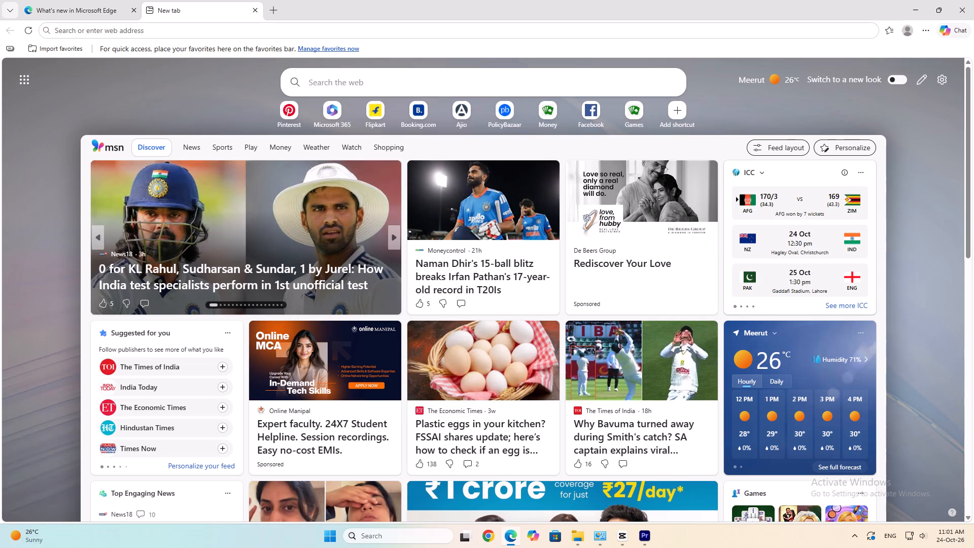
type("1.1.1")
key("period")
key("1")
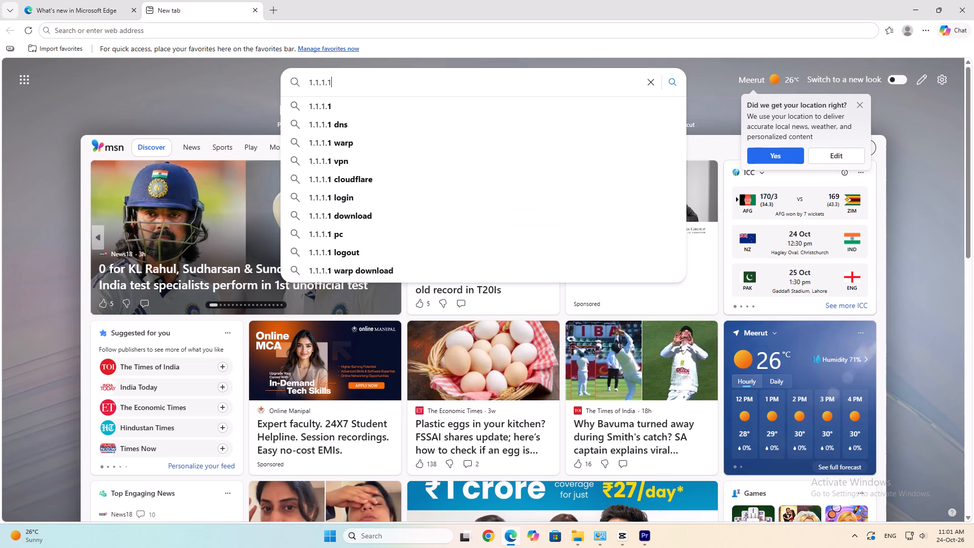
key("Return")
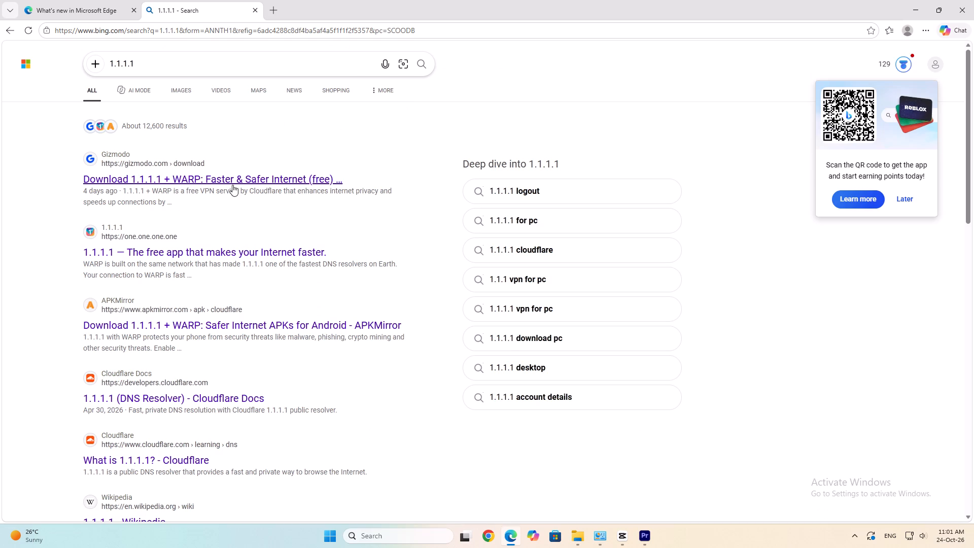
Open the Gizmodo 1.1.1.1 + WARP download page and the one.one.one.one site from the search results.
left_click(236, 182)
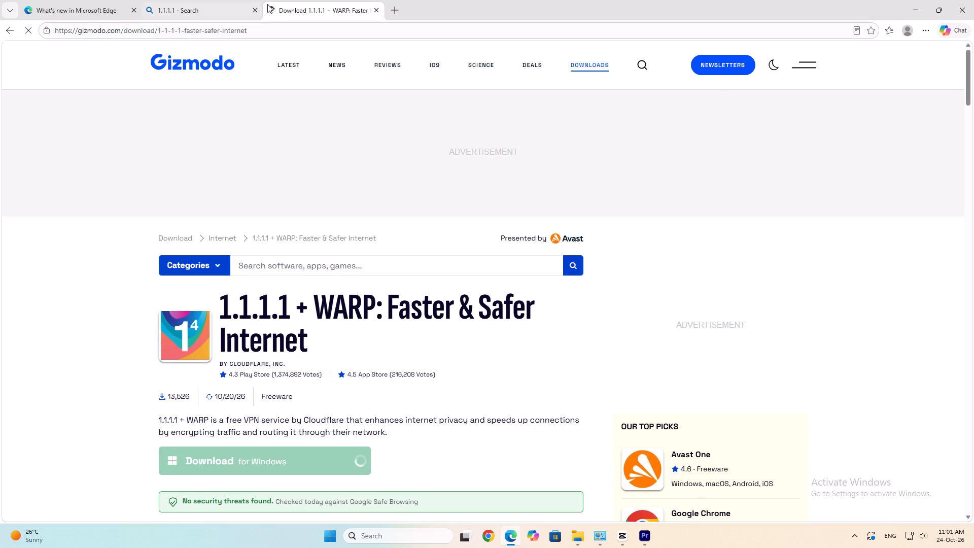
left_click(227, 8)
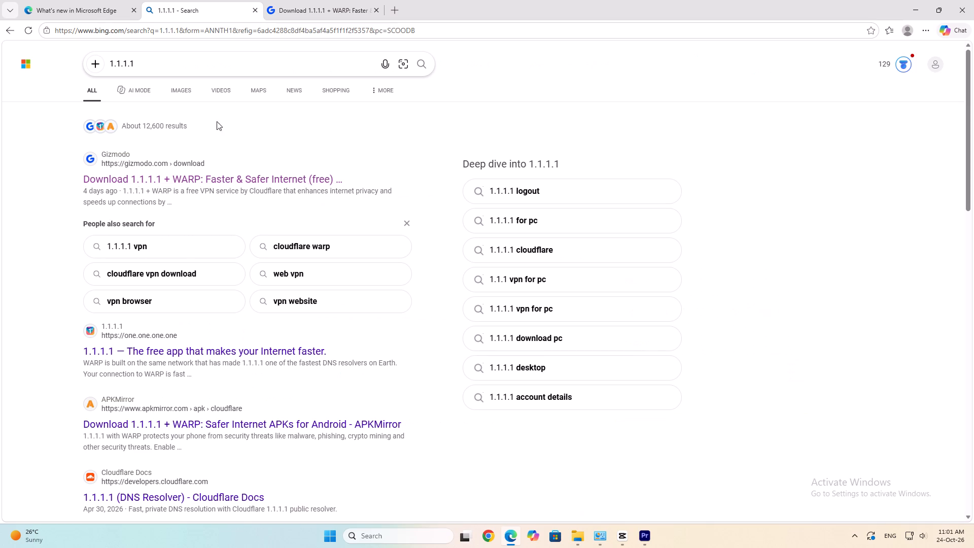
scroll(184, 254, "down", 7)
scroll(206, 271, "up", 4)
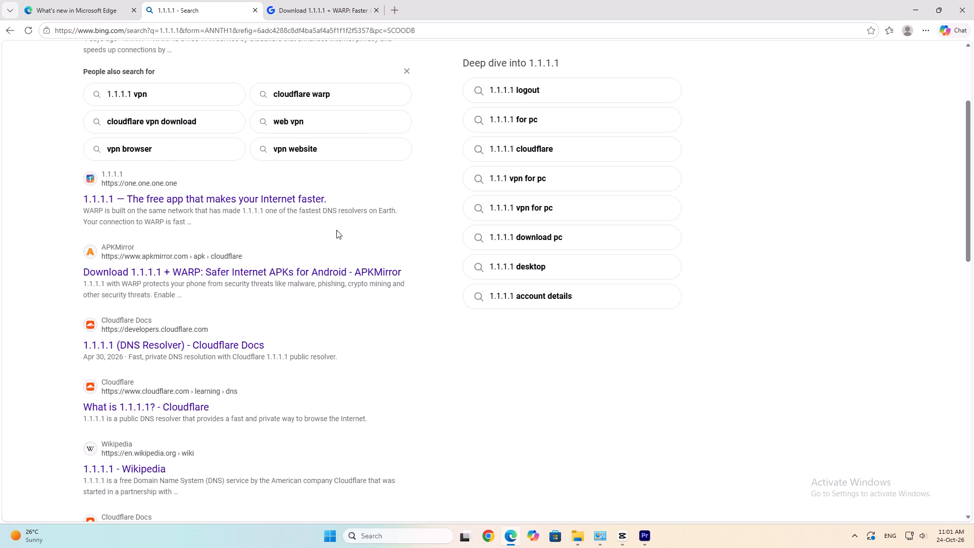
left_click(380, 10)
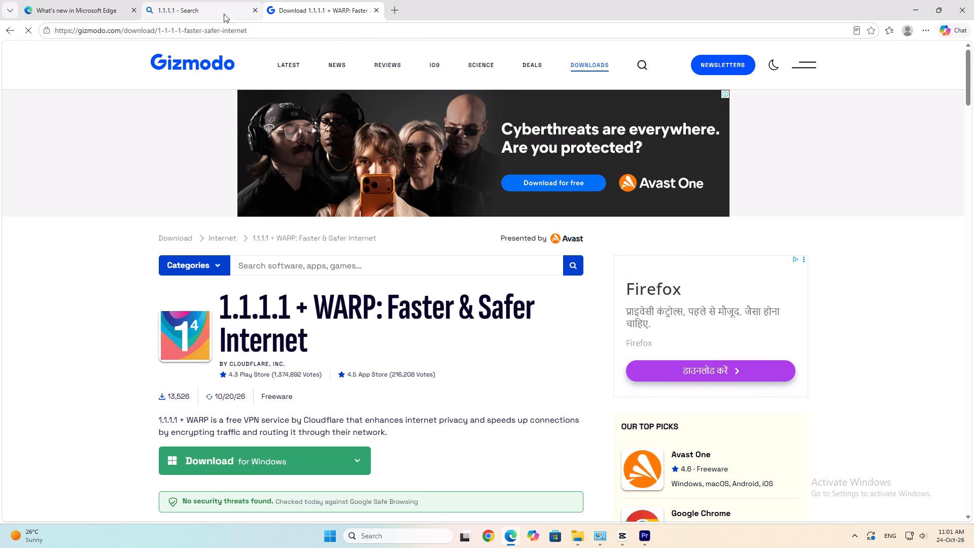
left_click(224, 12)
scroll(131, 212, "up", 6)
left_click(178, 355)
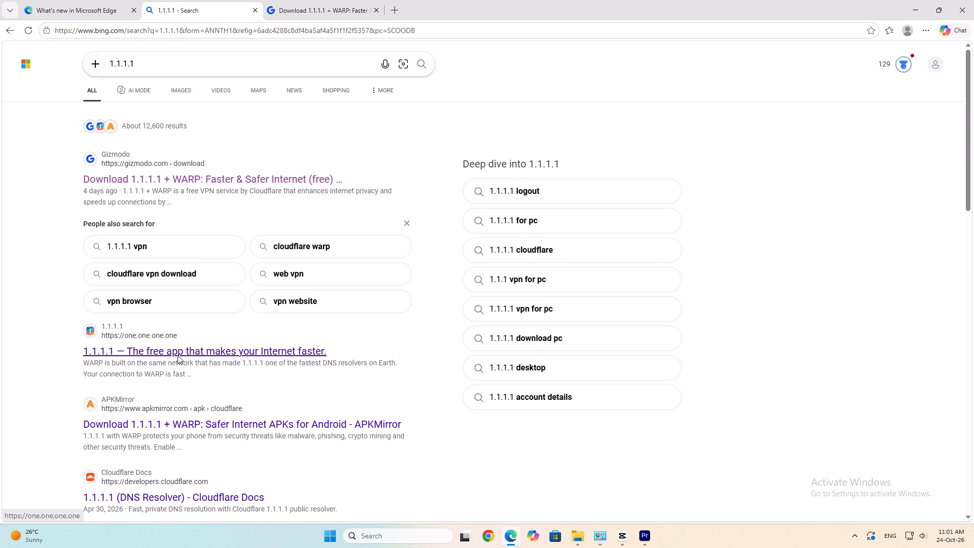
Close all Microsoft Edge tabs and the 21st oct Boss clips folder window.
left_click(105, 13)
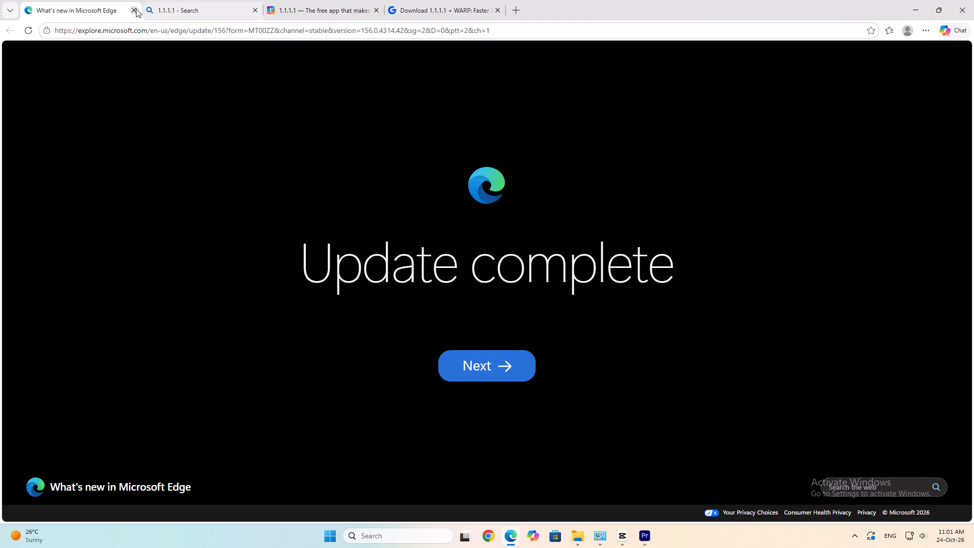
left_click(133, 9)
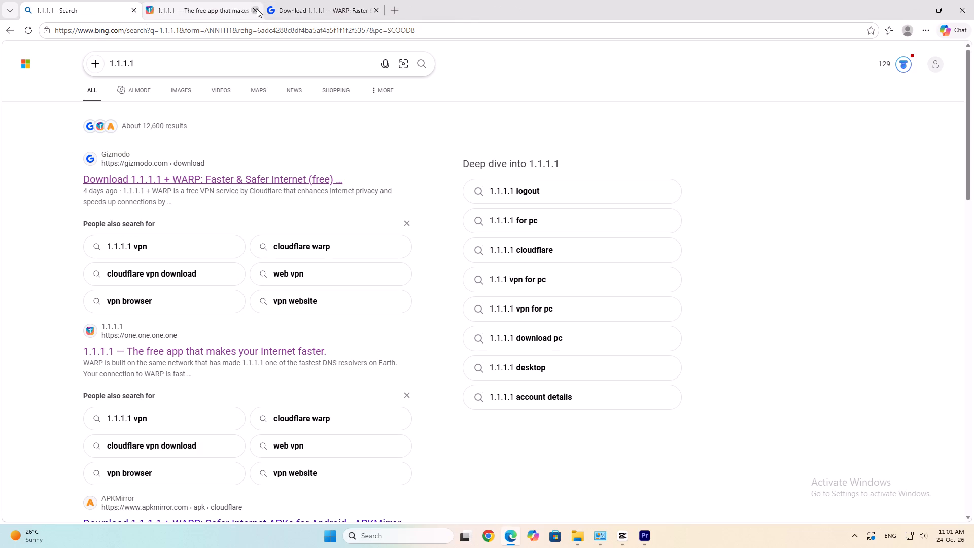
left_click(257, 9)
left_click(253, 13)
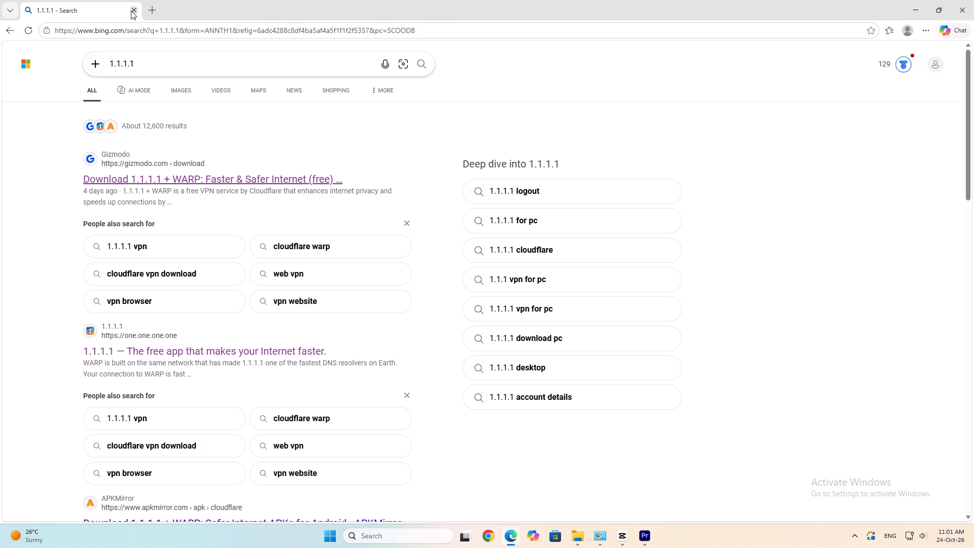
left_click(131, 11)
left_click(965, 6)
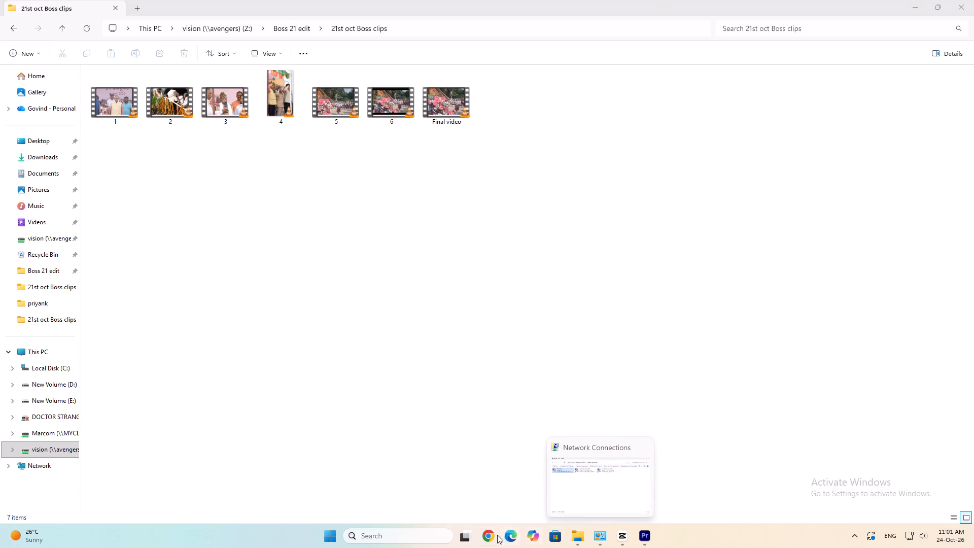
left_click(959, 4)
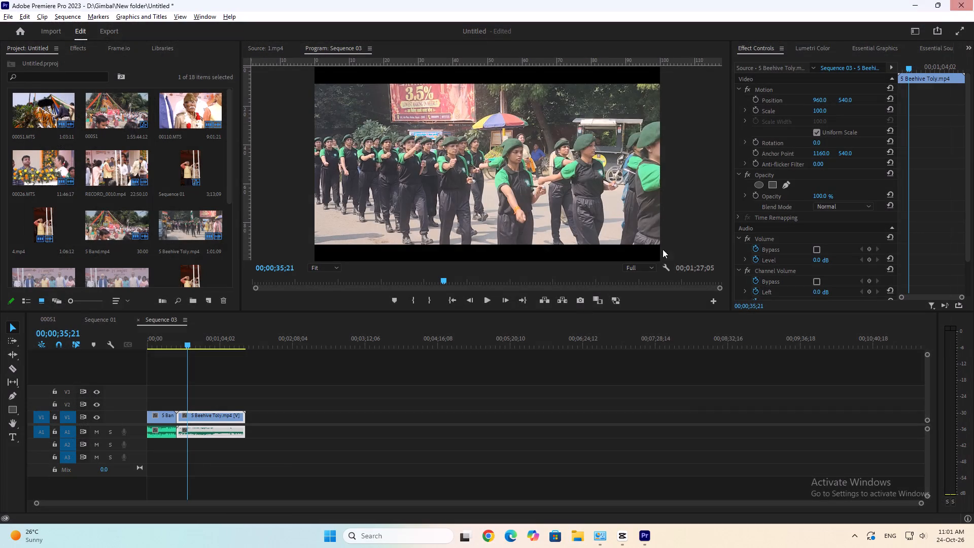
Close Premiere Pro, saving the changes to Untitled.prproj.
left_click(966, 7)
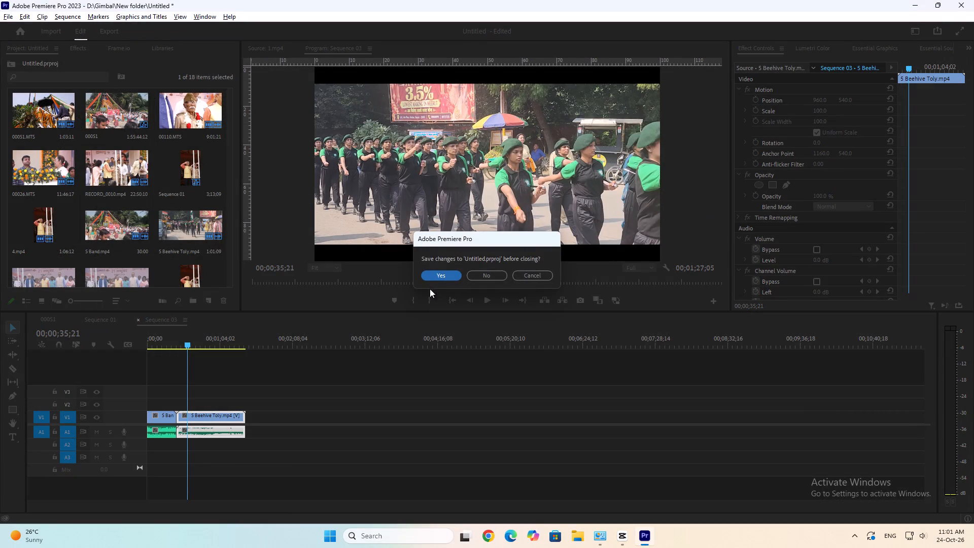
left_click(445, 276)
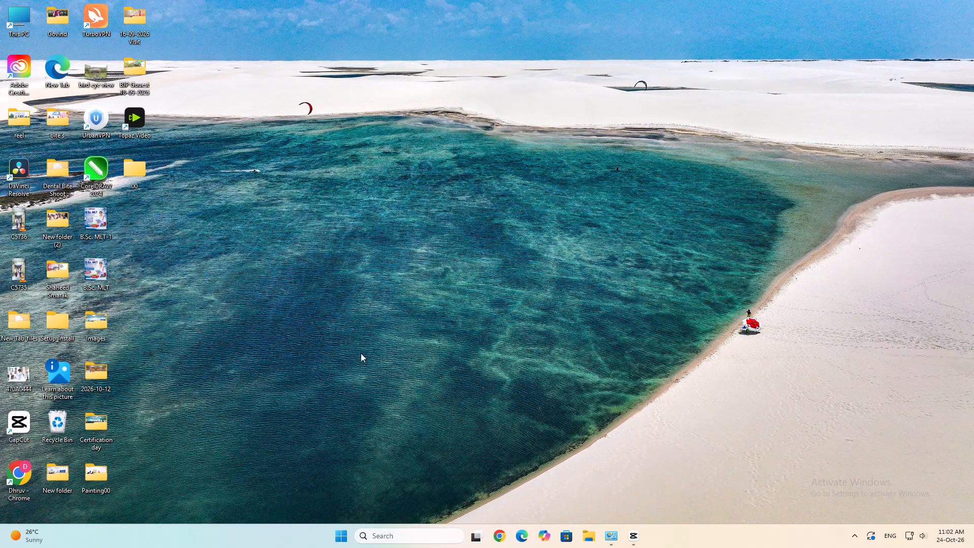
Bring up the Shut Down Windows dialog from the desktop.
right_click(408, 226)
left_click(432, 265)
key("alt+F4")
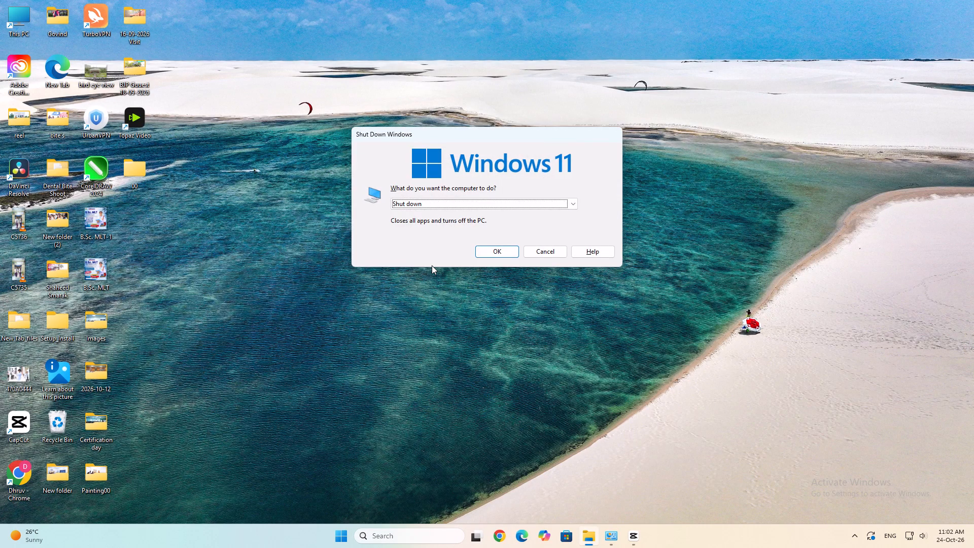